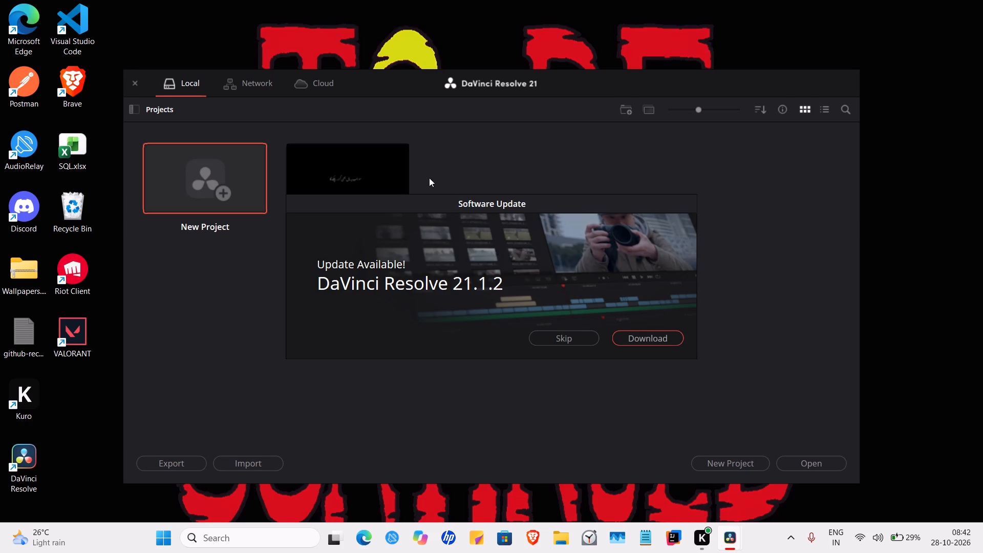
Skip the offered DaVinci Resolve 21.1.2 software update.
{"action": "left_click", "coordinate": [558, 343]}
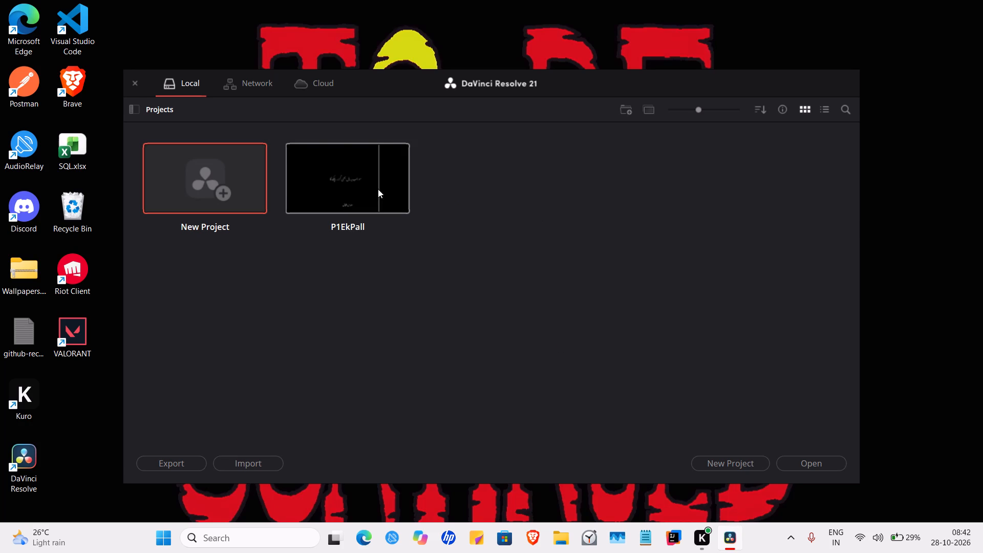
Create a new local project named P1I1, keeping the default media location.
{"action": "left_click_drag", "start_coordinate": [195, 199], "coordinate": [232, 193]}
{"action": "left_click", "coordinate": [227, 192]}
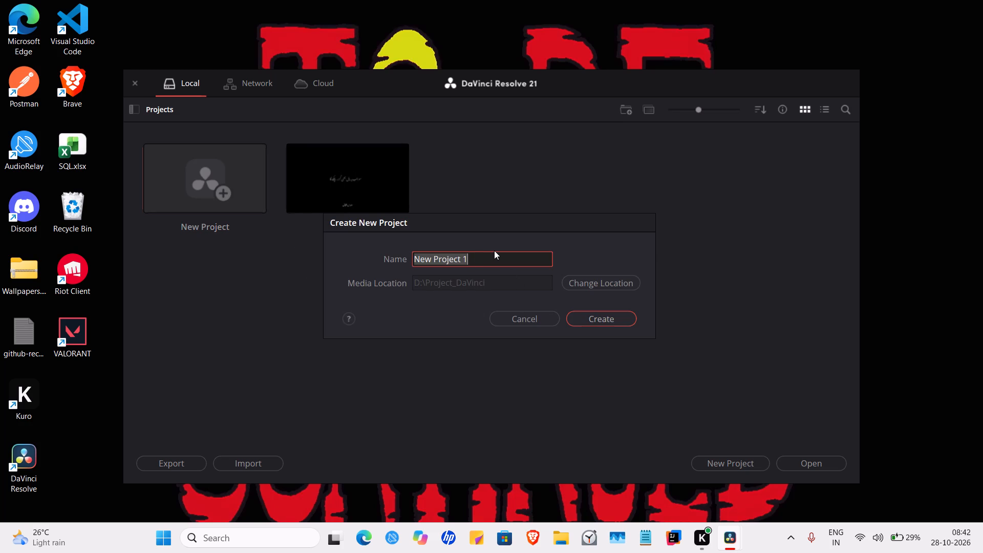
{"action": "key", "text": "BackSpace"}
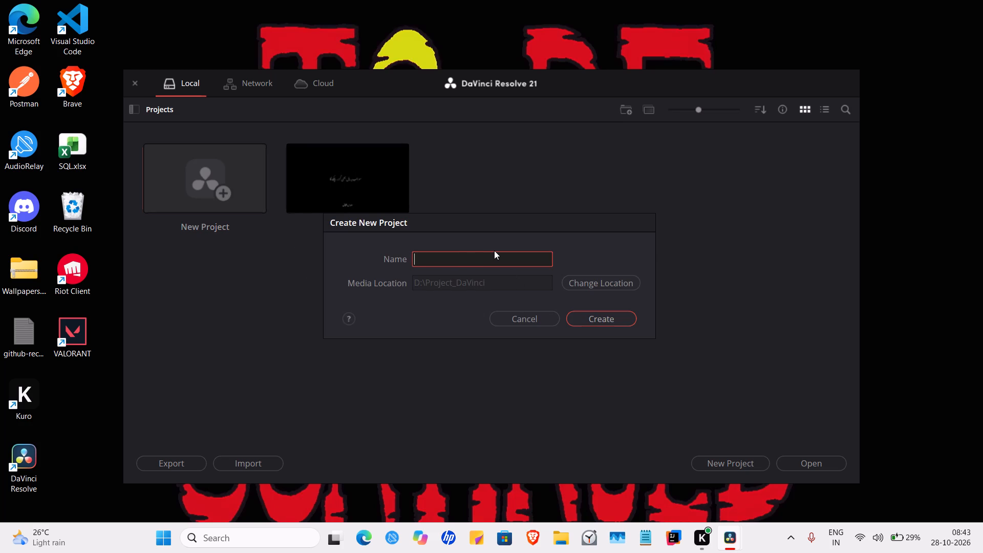
{"action": "key", "text": "shift+p"}
{"action": "key", "text": "1"}
{"action": "key", "text": "shift+i"}
{"action": "key", "text": "1"}
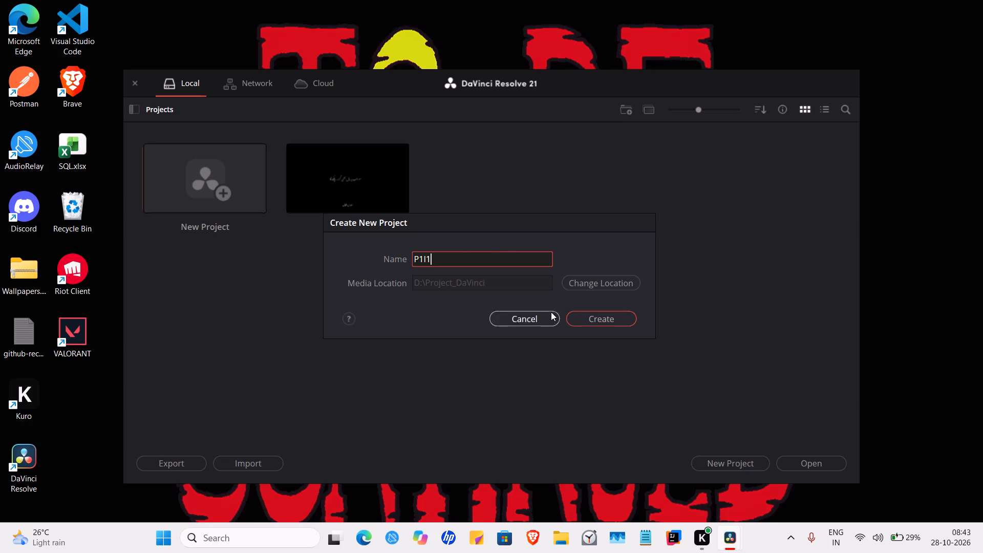
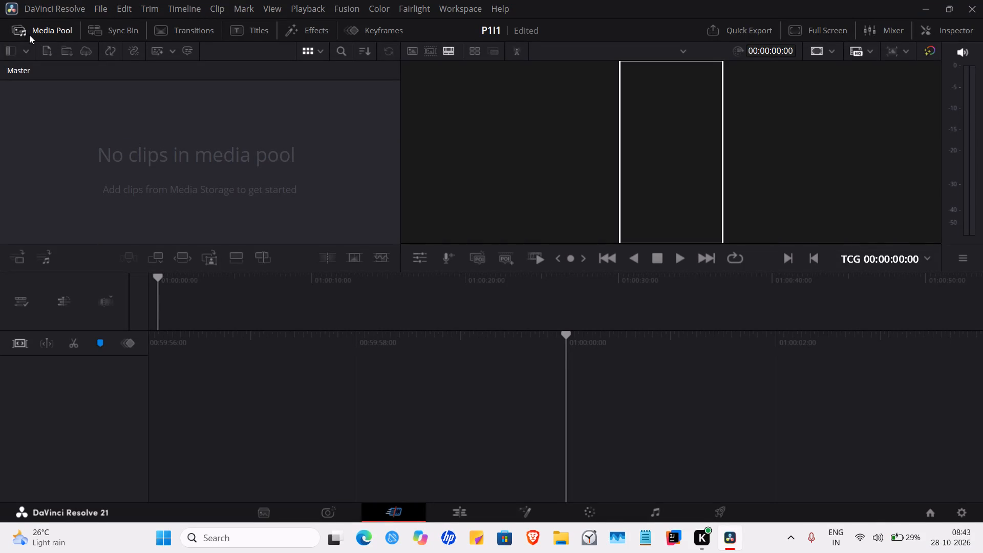
Import Audio.mp4 and P1S1.mp4 from E:\ProjectV\ChanduP1 into the media pool, changing the project frame rate to 30 fps.
{"action": "right_click", "coordinate": [88, 143]}
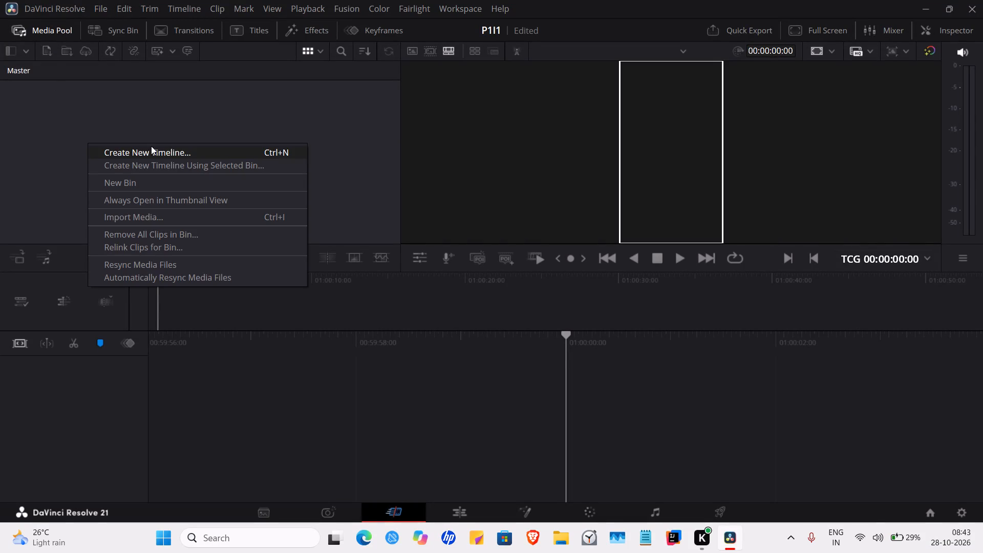
{"action": "left_click", "coordinate": [157, 219]}
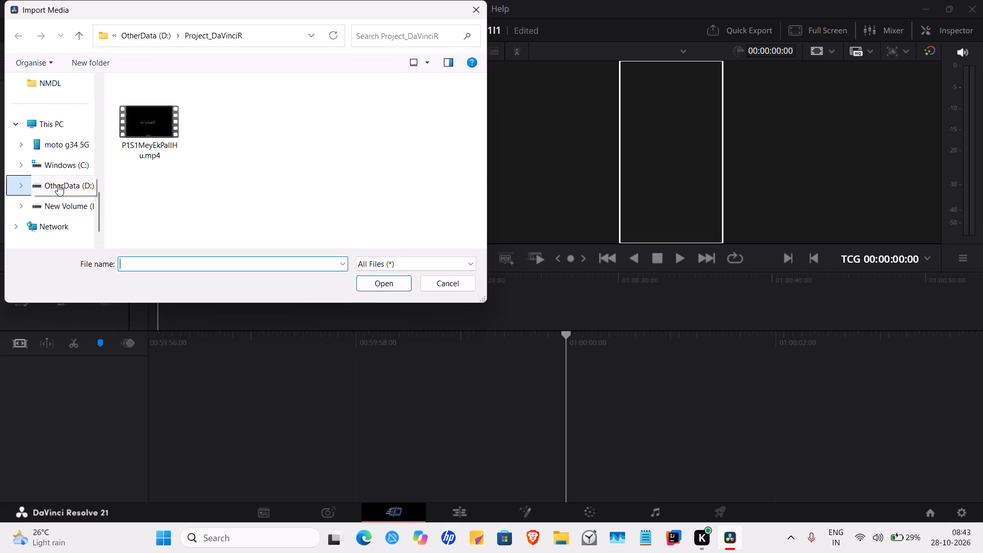
{"action": "left_click", "coordinate": [139, 32]}
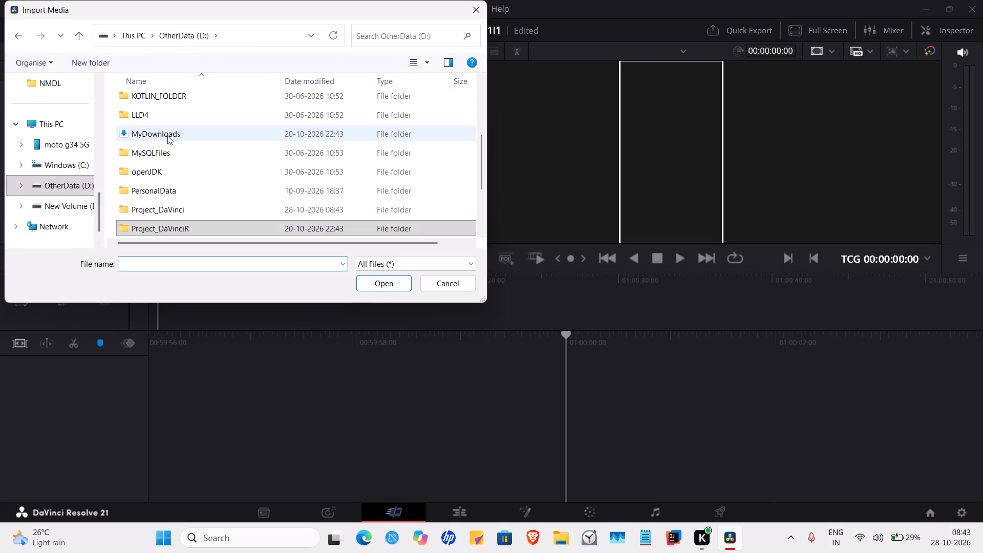
{"action": "scroll", "coordinate": [178, 151], "scroll_direction": "down", "scroll_amount": 2}
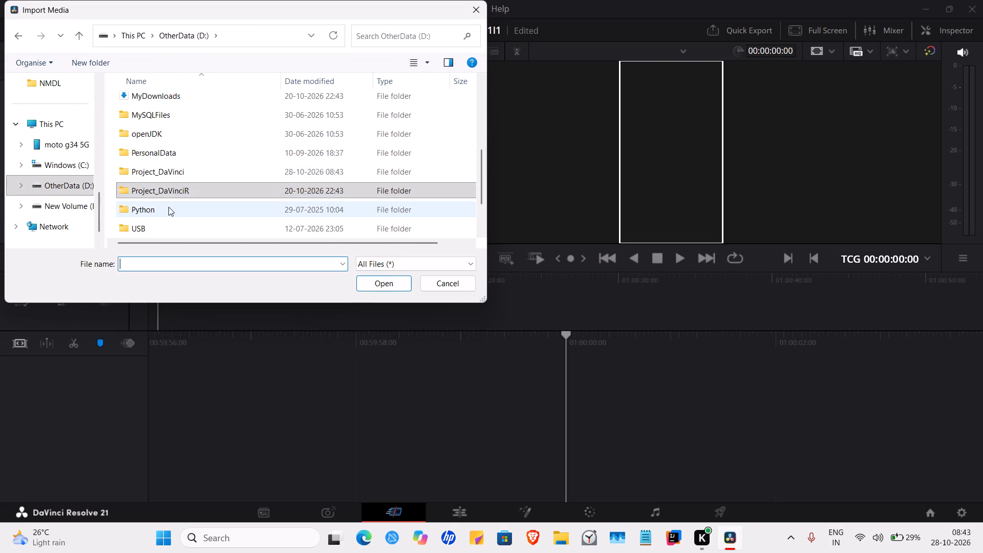
{"action": "scroll", "coordinate": [167, 207], "scroll_direction": "down", "scroll_amount": 14}
{"action": "double_click", "coordinate": [55, 202]}
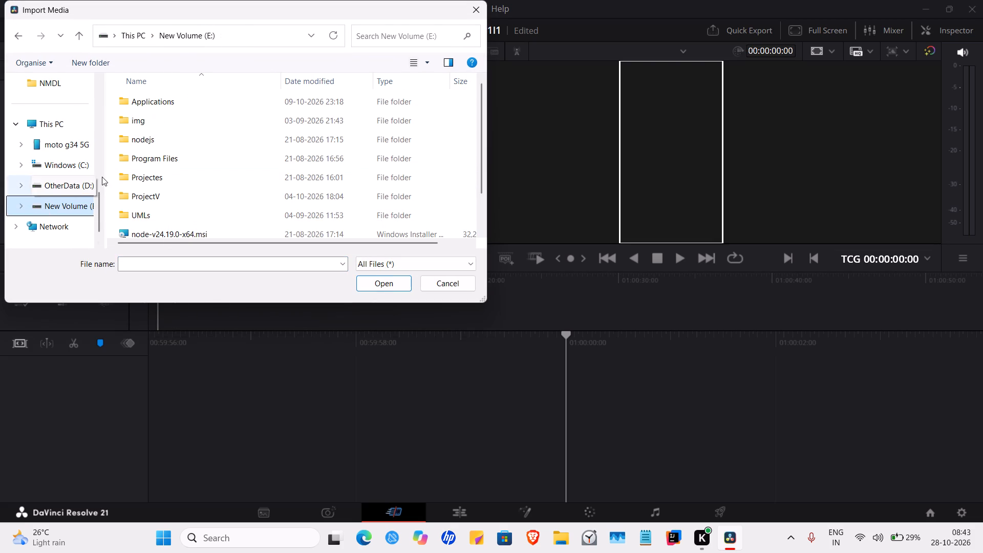
{"action": "scroll", "coordinate": [169, 153], "scroll_direction": "down", "scroll_amount": 2}
{"action": "double_click", "coordinate": [151, 169]}
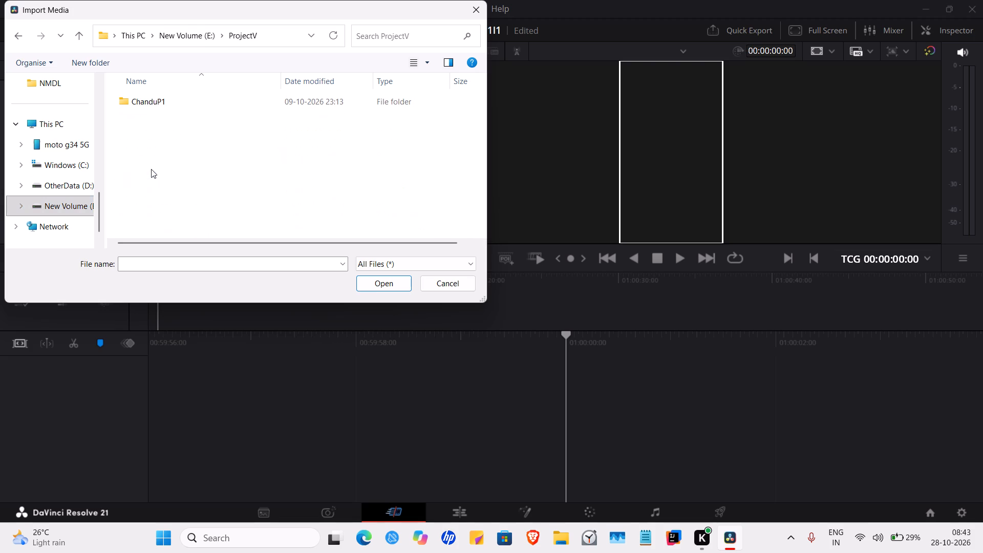
{"action": "double_click", "coordinate": [160, 96]}
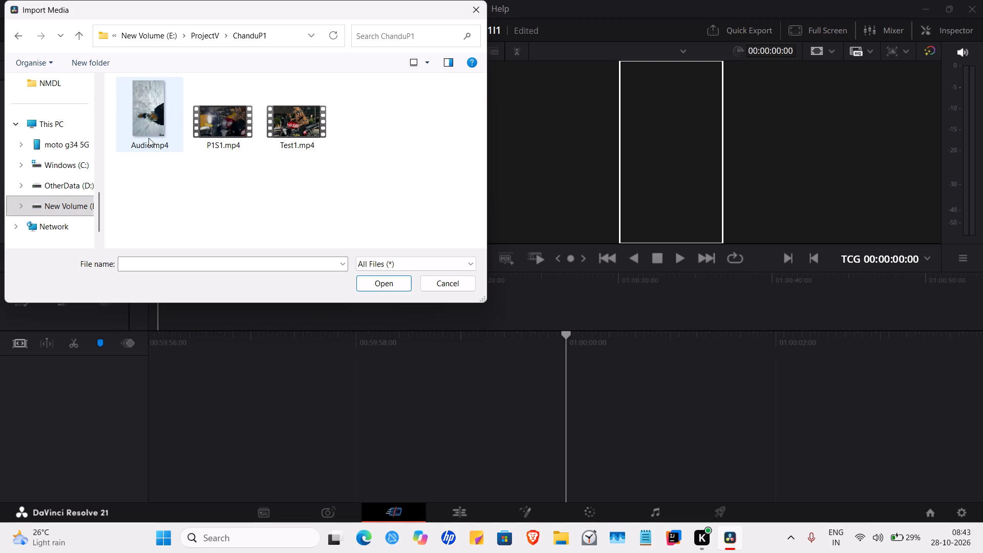
{"action": "left_click", "coordinate": [142, 115]}
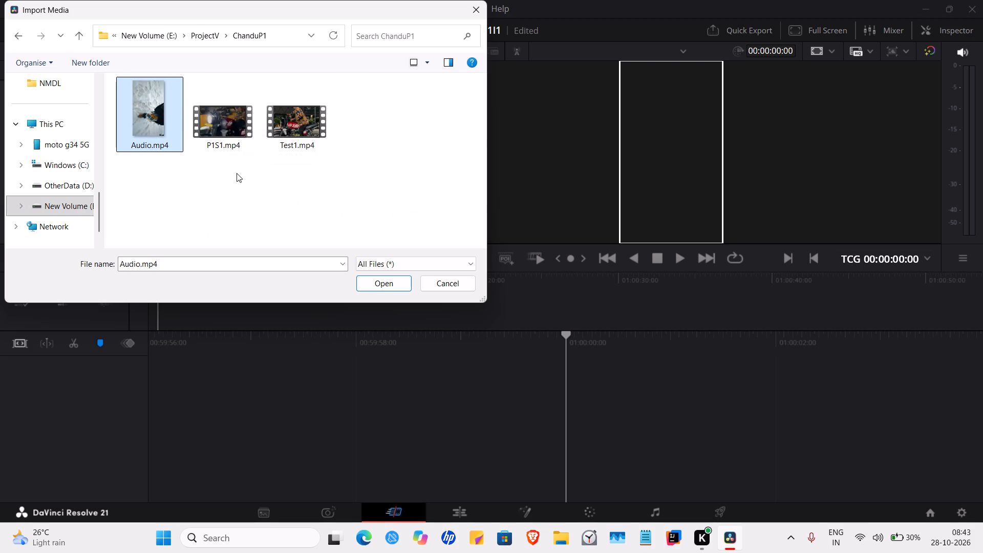
{"action": "left_click", "coordinate": [228, 125]}
{"action": "left_click", "coordinate": [143, 134], "text": "ctrl"}
{"action": "left_click", "coordinate": [384, 285]}
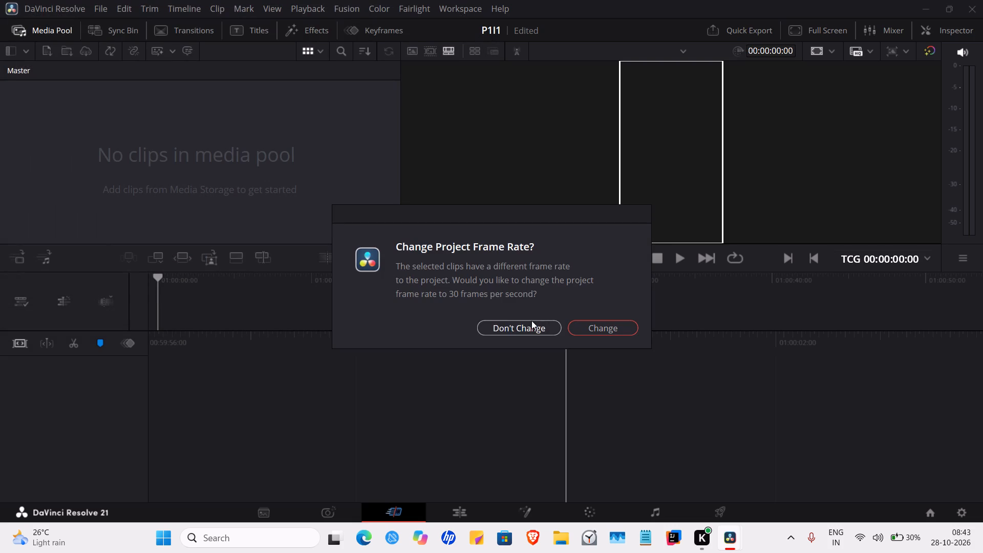
{"action": "left_click", "coordinate": [592, 332]}
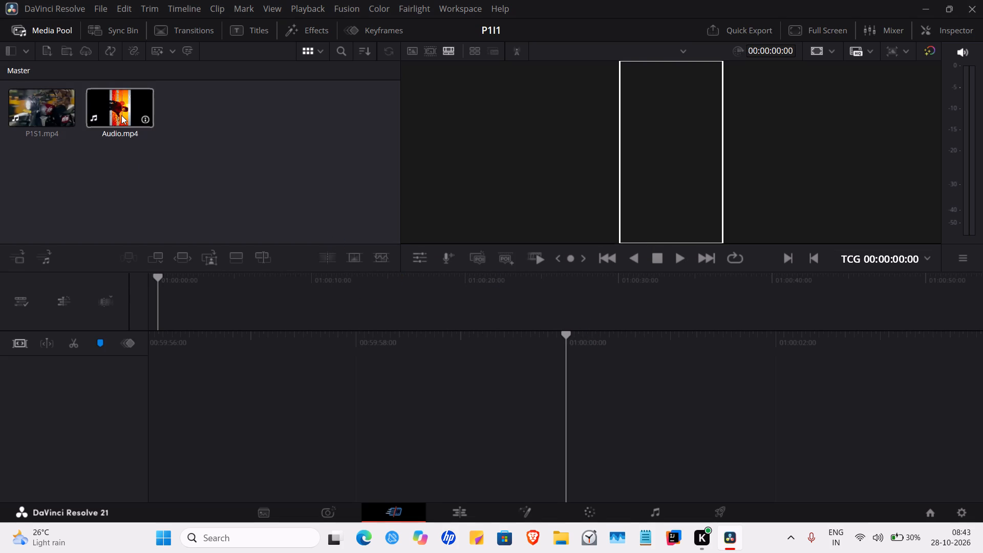
Place the Audio.mp4 clip at the start of a new timeline, on track V1.
{"action": "left_click_drag", "start_coordinate": [121, 115], "coordinate": [174, 396]}
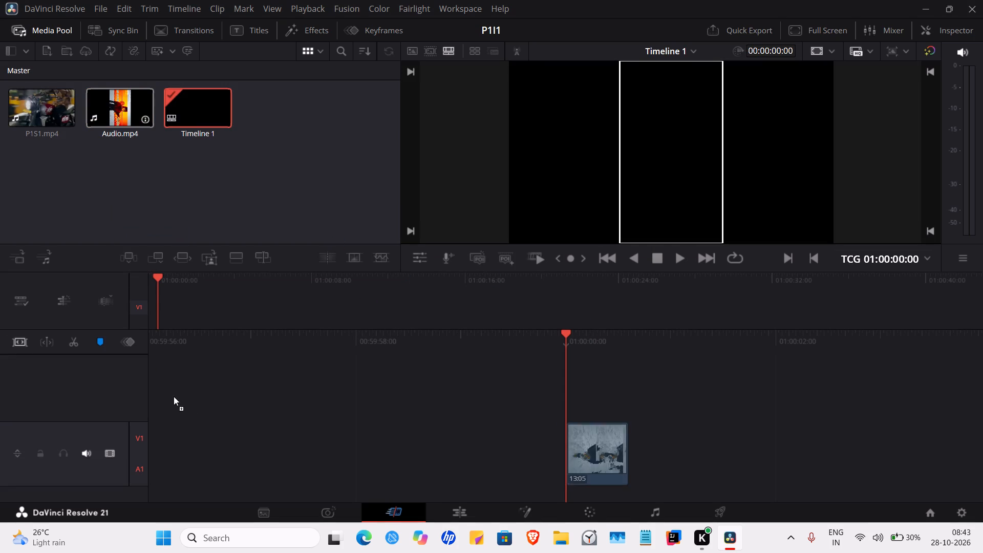
{"action": "left_click_drag", "start_coordinate": [174, 396], "coordinate": [182, 294]}
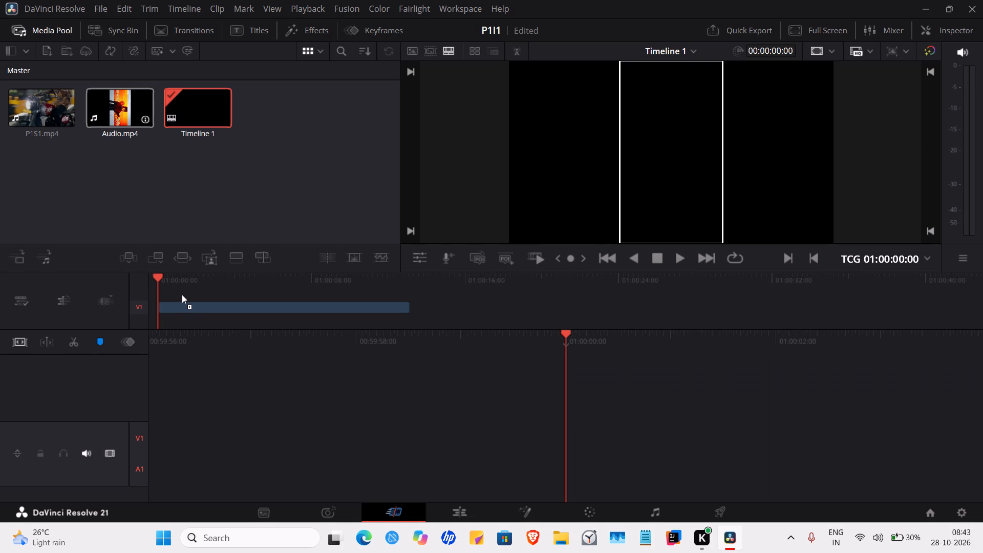
{"action": "left_click_drag", "start_coordinate": [182, 294], "coordinate": [177, 461]}
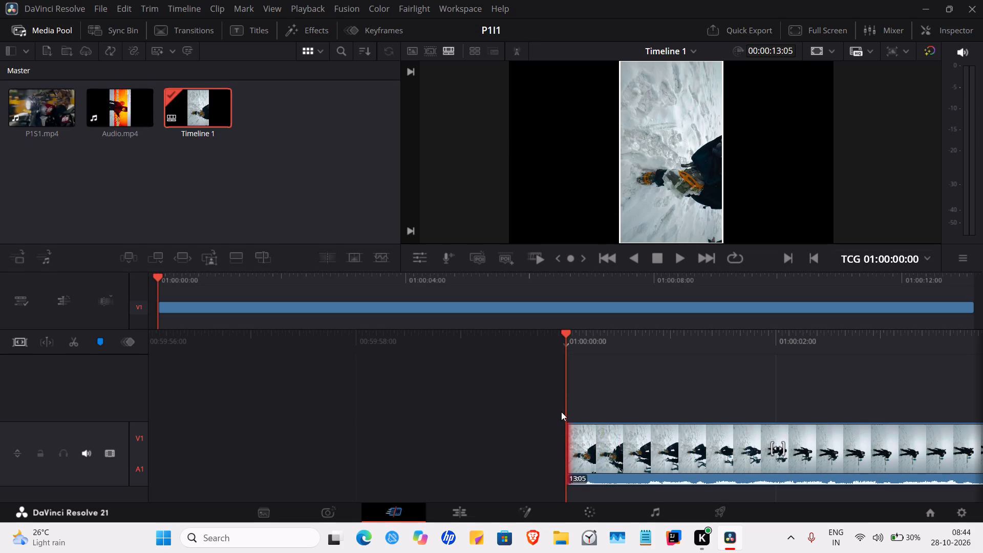
Scrub through the opening of the Audio.mp4 clip on the timeline.
{"action": "left_click_drag", "start_coordinate": [569, 346], "coordinate": [741, 371]}
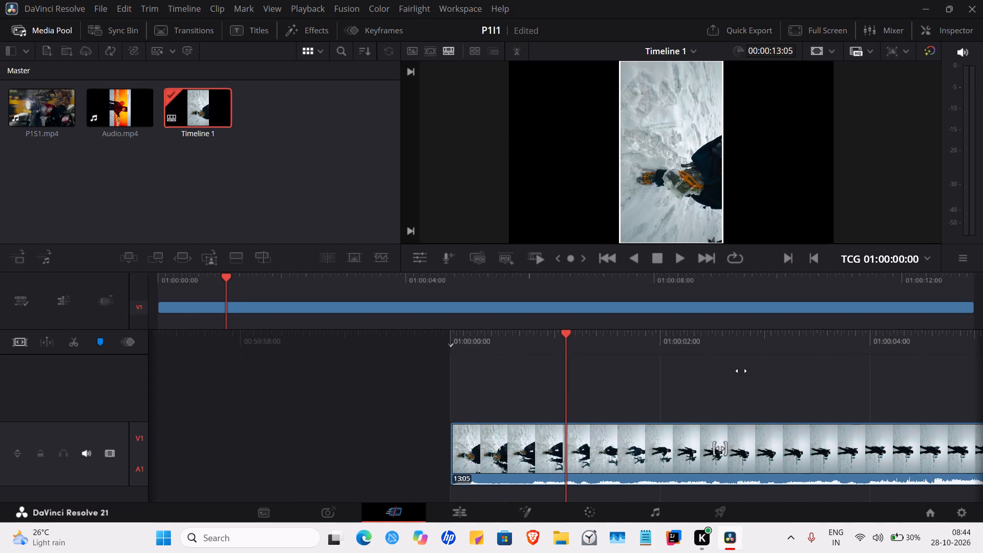
{"action": "left_click_drag", "start_coordinate": [741, 371], "coordinate": [864, 397]}
{"action": "left_click_drag", "start_coordinate": [689, 393], "coordinate": [872, 389]}
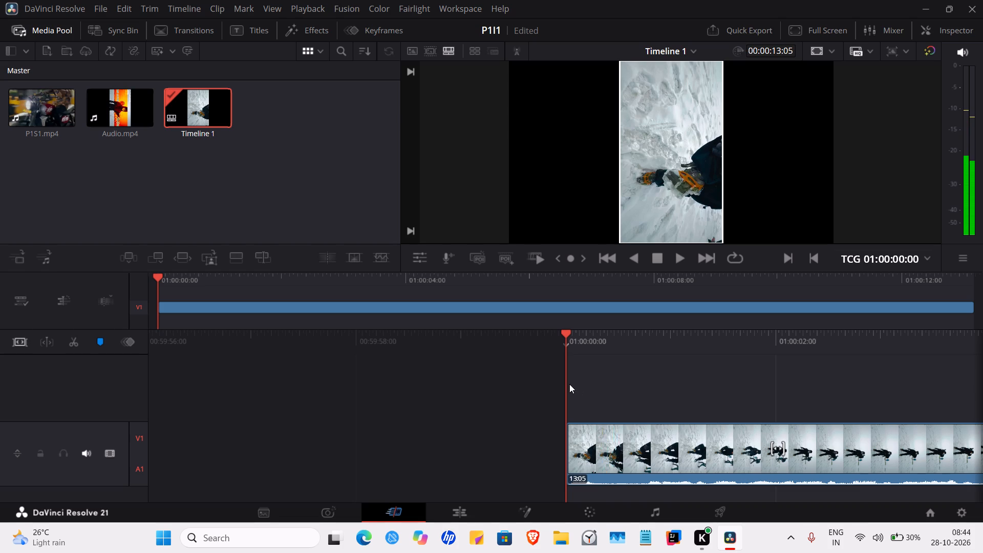
{"action": "left_click_drag", "start_coordinate": [594, 452], "coordinate": [475, 460]}
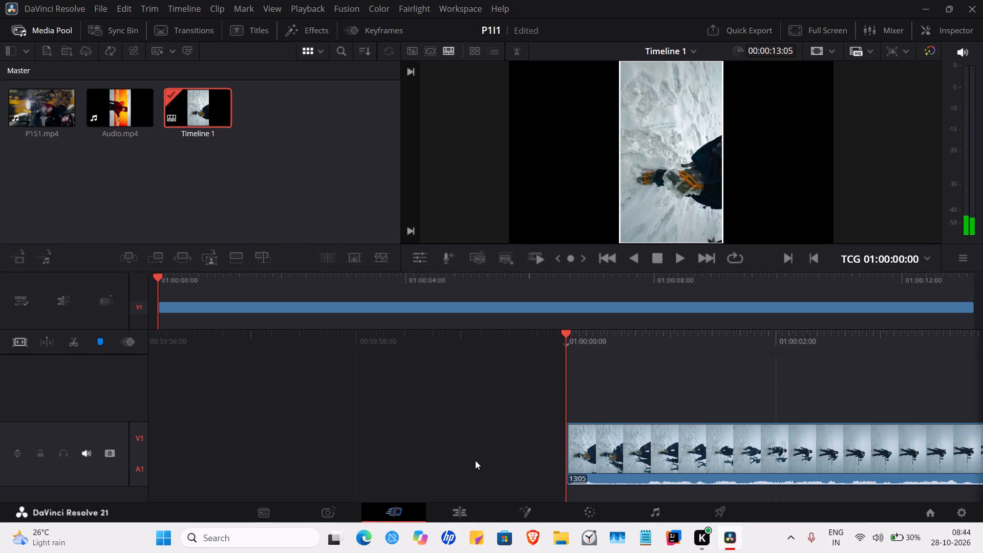
{"action": "left_click_drag", "start_coordinate": [475, 460], "coordinate": [459, 456]}
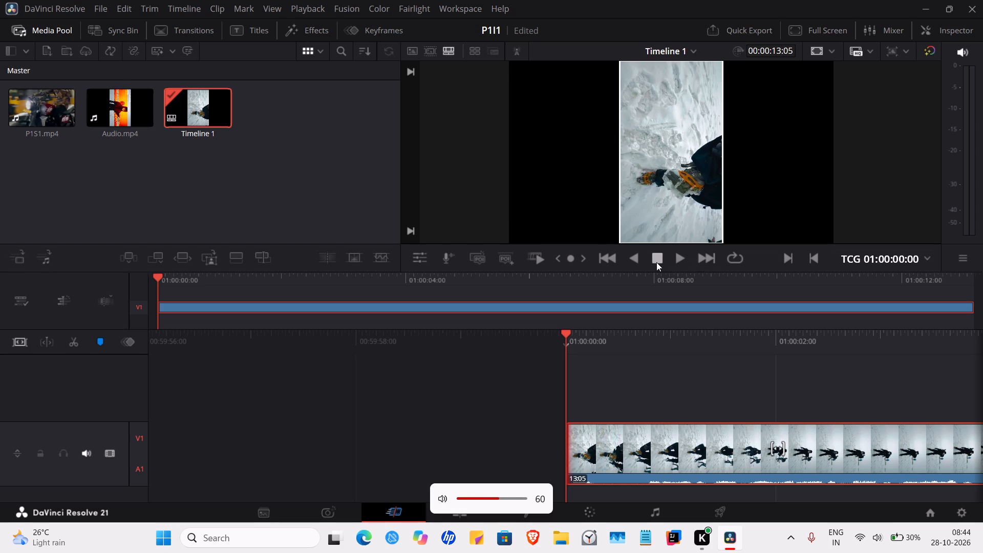
Play the Audio.mp4 clip forward and briefly in reverse, stopping at several points to review its picture and sound.
{"action": "left_click", "coordinate": [656, 262]}
{"action": "left_click", "coordinate": [686, 255]}
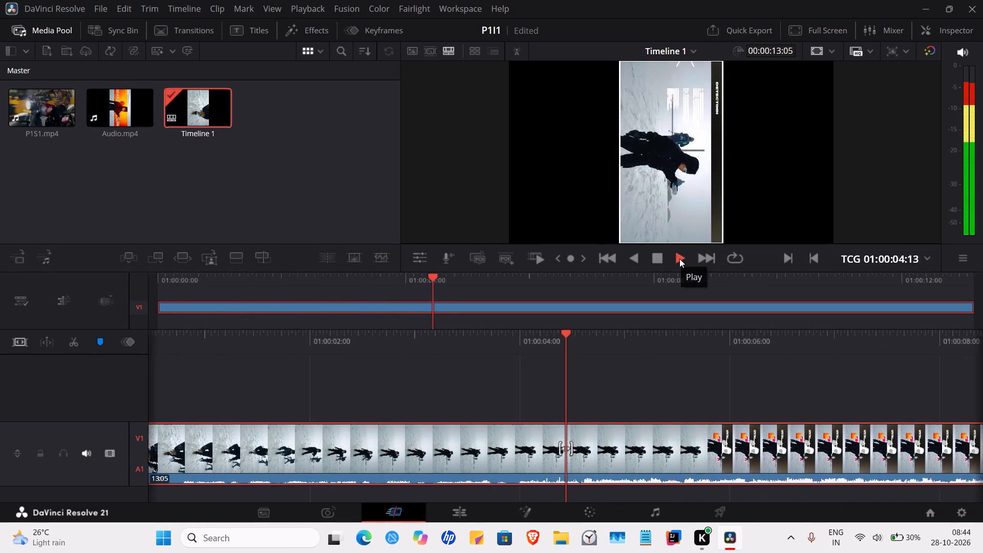
{"action": "left_click", "coordinate": [679, 259]}
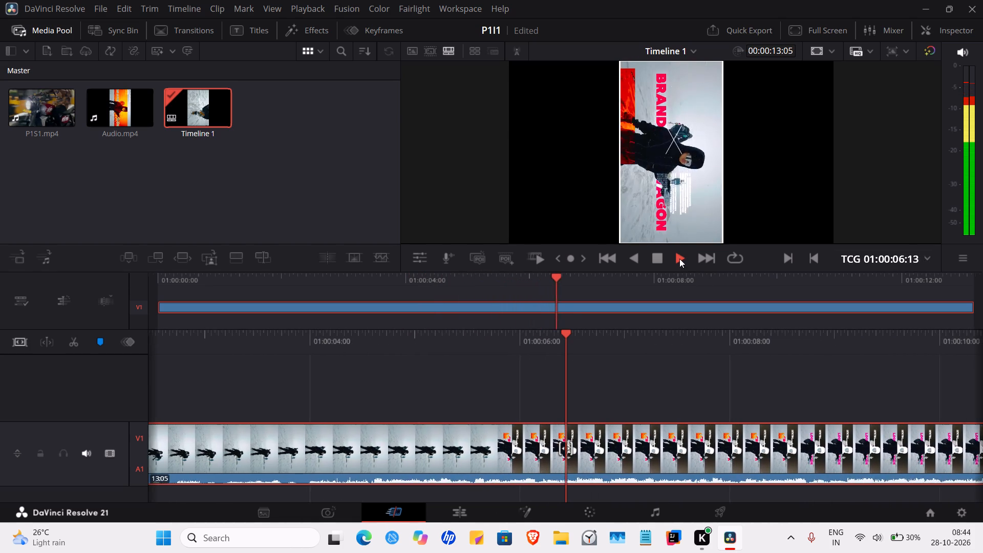
{"action": "left_click", "coordinate": [679, 259]}
{"action": "left_click", "coordinate": [679, 259]}
{"action": "left_click", "coordinate": [656, 259]}
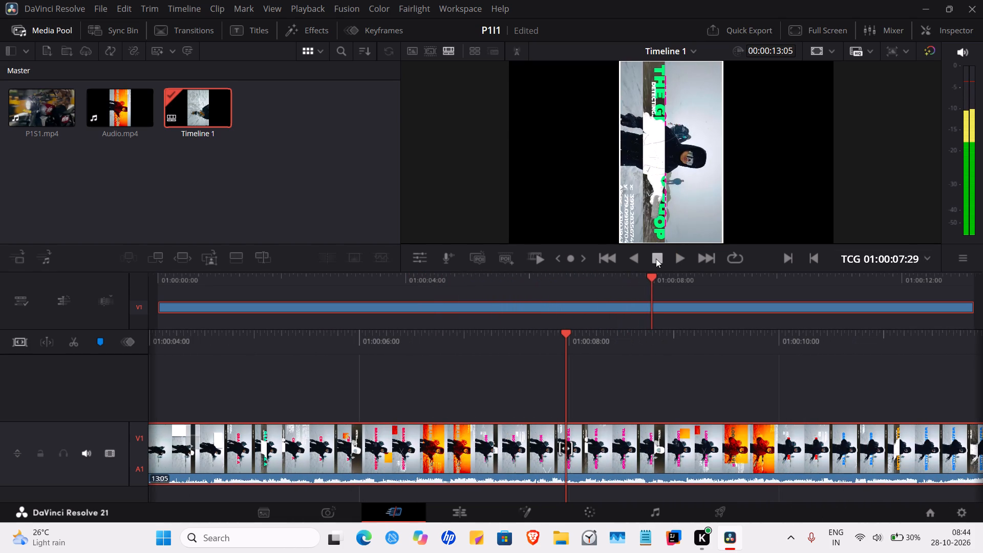
{"action": "left_click", "coordinate": [656, 259]}
{"action": "left_click", "coordinate": [680, 258]}
{"action": "left_click", "coordinate": [650, 258]}
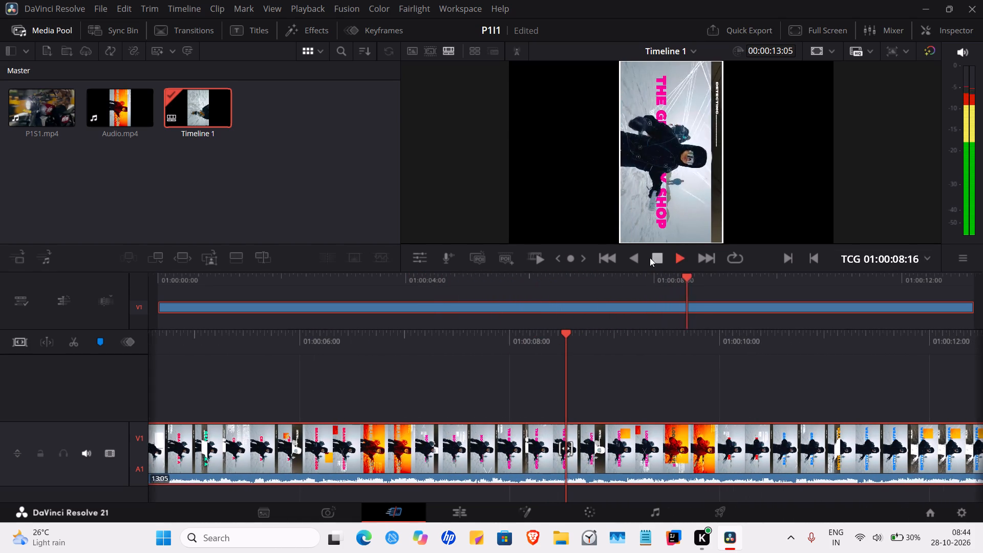
{"action": "left_click", "coordinate": [676, 256]}
{"action": "left_click", "coordinate": [653, 261]}
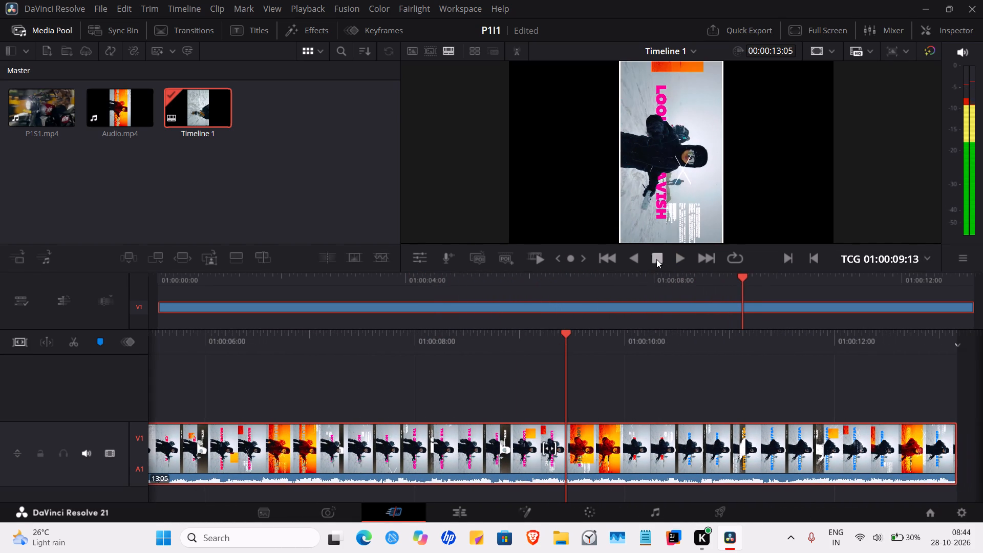
{"action": "left_click", "coordinate": [636, 260]}
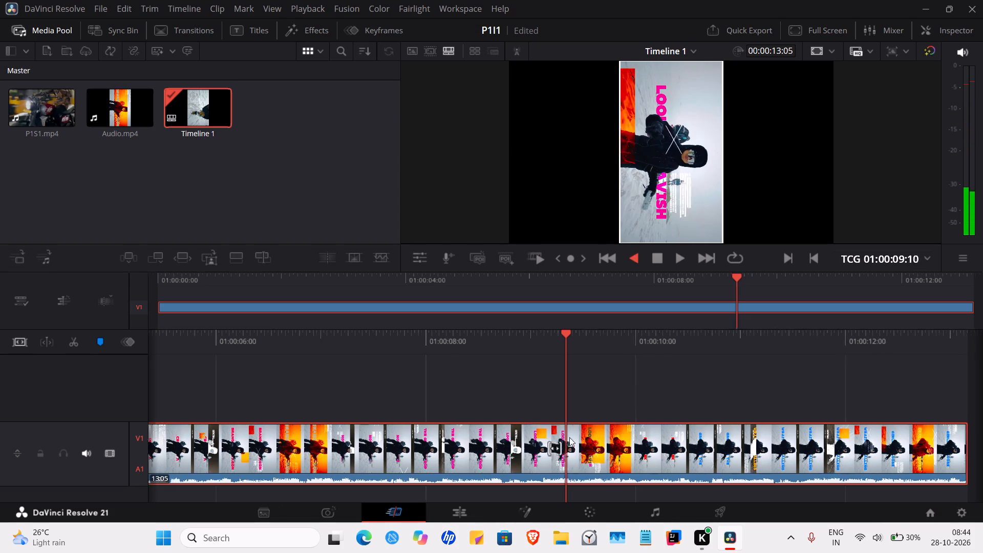
{"action": "left_click_drag", "start_coordinate": [557, 416], "coordinate": [811, 414]}
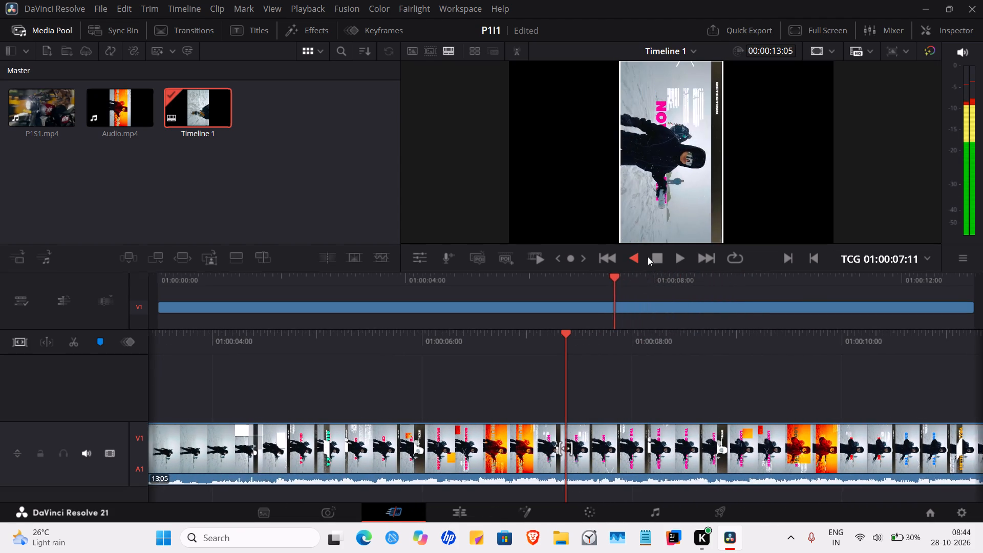
{"action": "left_click", "coordinate": [661, 262]}
{"action": "left_click", "coordinate": [660, 255]}
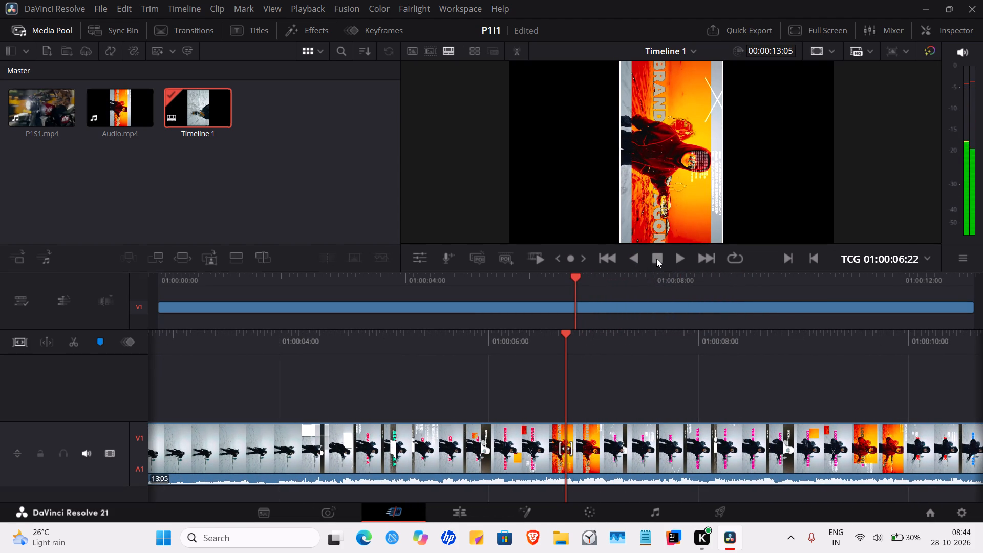
Scrub the timeline repeatedly back toward the beginning of the Audio.mp4 clip.
{"action": "left_click_drag", "start_coordinate": [589, 386], "coordinate": [749, 395]}
{"action": "left_click_drag", "start_coordinate": [655, 433], "coordinate": [931, 430]}
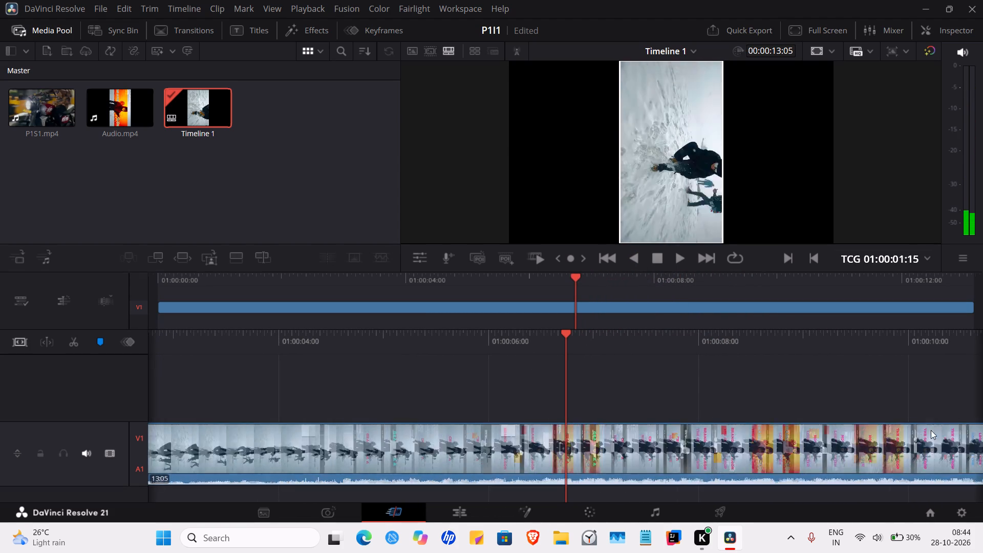
{"action": "left_click_drag", "start_coordinate": [931, 430], "coordinate": [982, 428]}
{"action": "left_click_drag", "start_coordinate": [734, 448], "coordinate": [982, 441]}
{"action": "left_click_drag", "start_coordinate": [621, 448], "coordinate": [955, 446]}
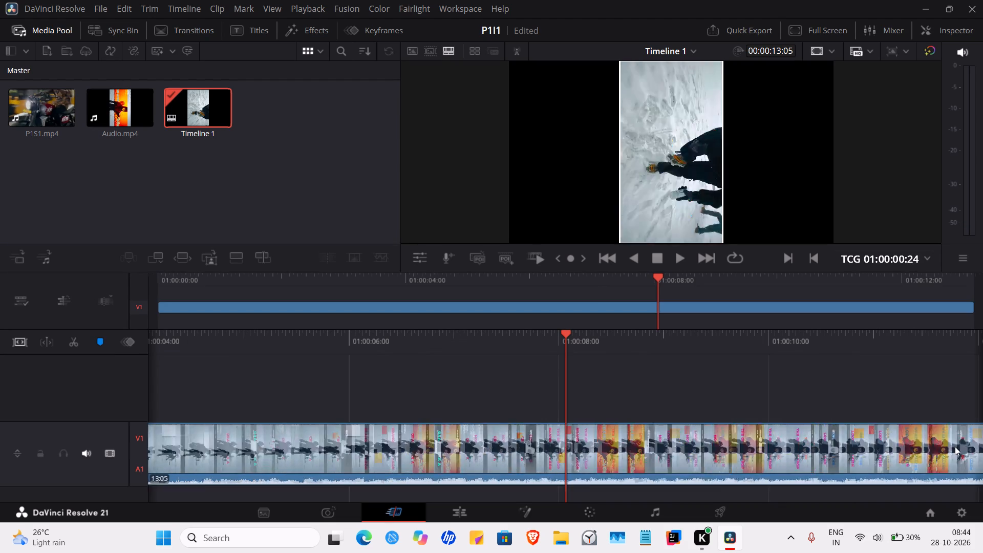
{"action": "left_click_drag", "start_coordinate": [955, 446], "coordinate": [963, 445]}
{"action": "left_click_drag", "start_coordinate": [606, 451], "coordinate": [982, 451]}
{"action": "left_click_drag", "start_coordinate": [589, 450], "coordinate": [959, 448]}
{"action": "left_click_drag", "start_coordinate": [669, 457], "coordinate": [965, 456]}
{"action": "left_click_drag", "start_coordinate": [678, 456], "coordinate": [982, 451]}
{"action": "left_click_drag", "start_coordinate": [680, 462], "coordinate": [982, 454]}
{"action": "left_click_drag", "start_coordinate": [623, 464], "coordinate": [871, 455]}
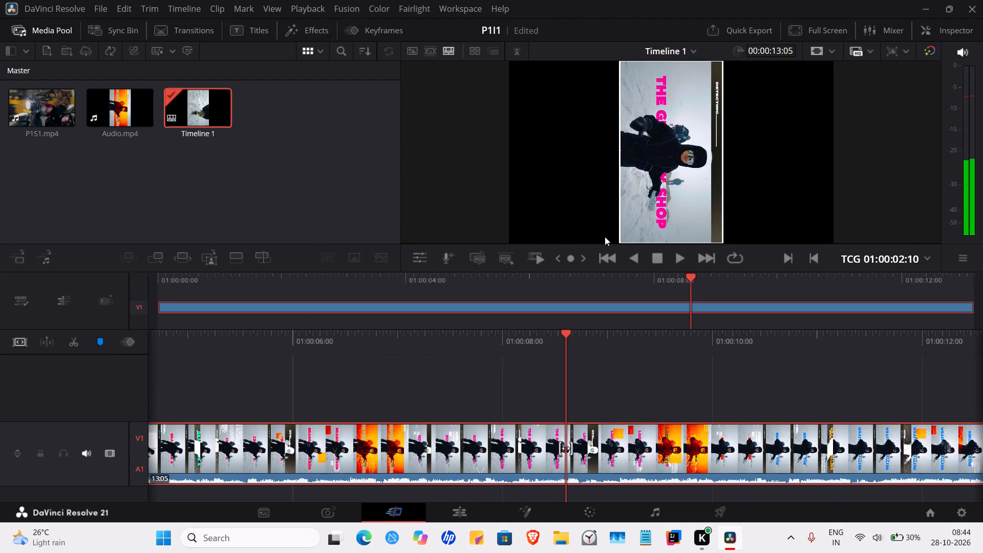
Play the clip in reverse to its start, and play its opening again, stopping at about 01:00:01:13.
{"action": "left_click", "coordinate": [635, 262]}
{"action": "left_click", "coordinate": [658, 256]}
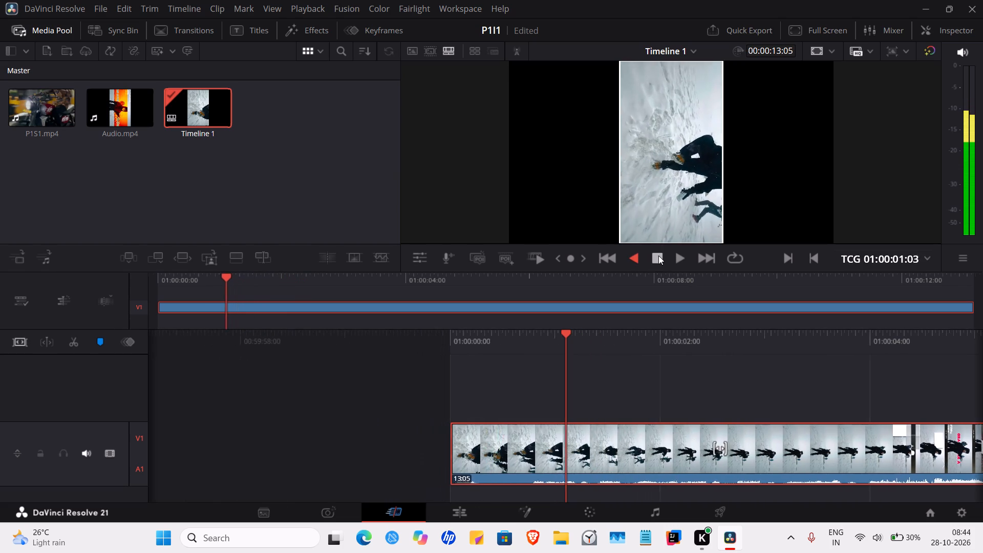
{"action": "left_click", "coordinate": [658, 256]}
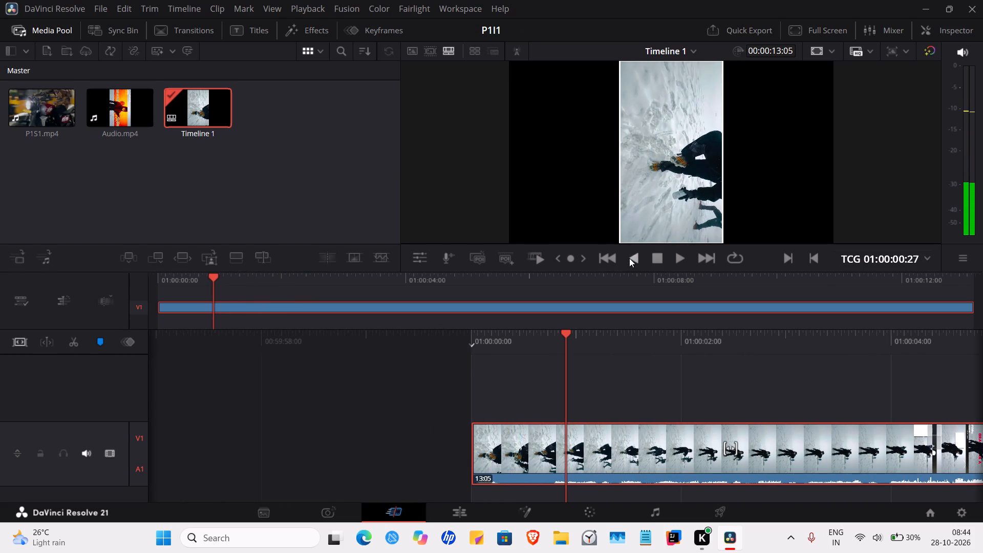
{"action": "left_click", "coordinate": [630, 258]}
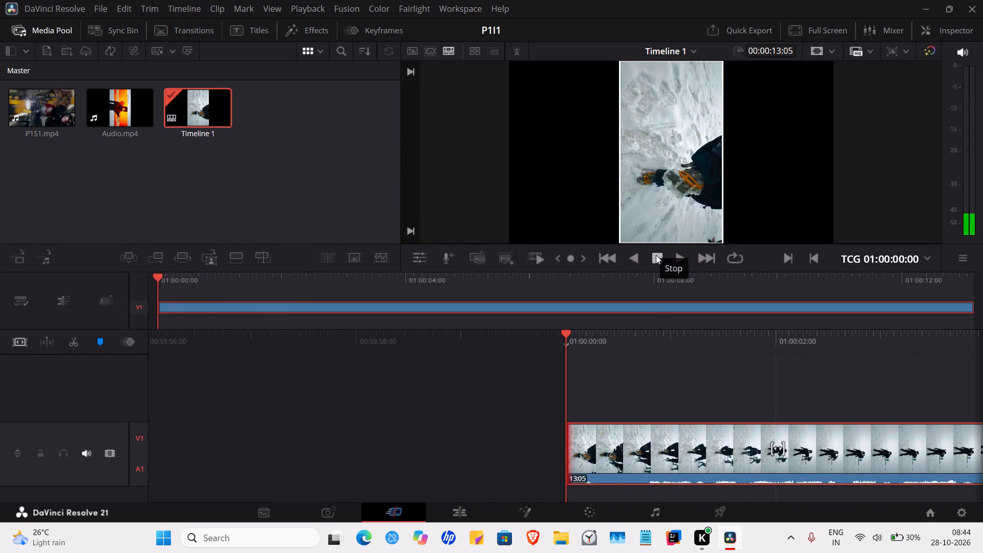
{"action": "left_click", "coordinate": [656, 255]}
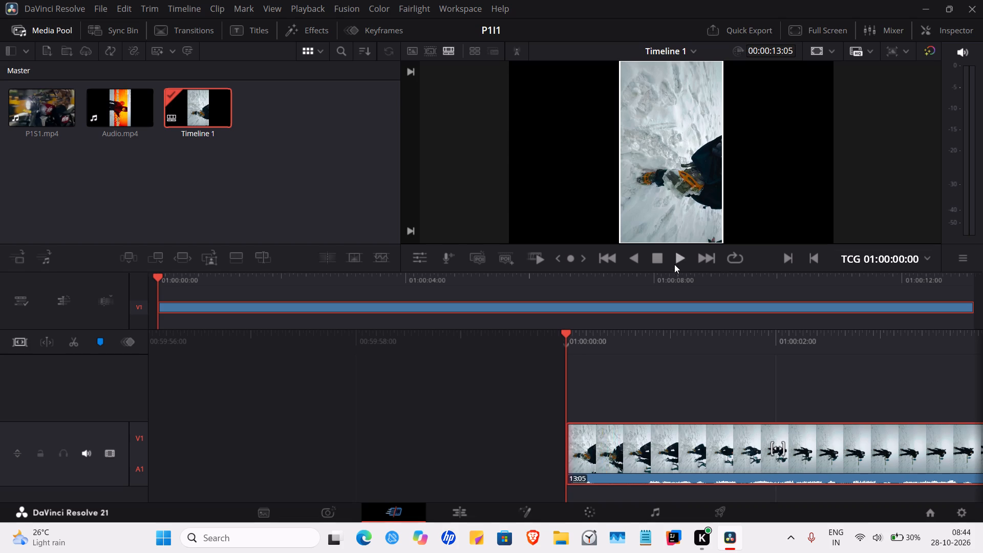
{"action": "left_click", "coordinate": [674, 261]}
{"action": "left_click", "coordinate": [658, 254]}
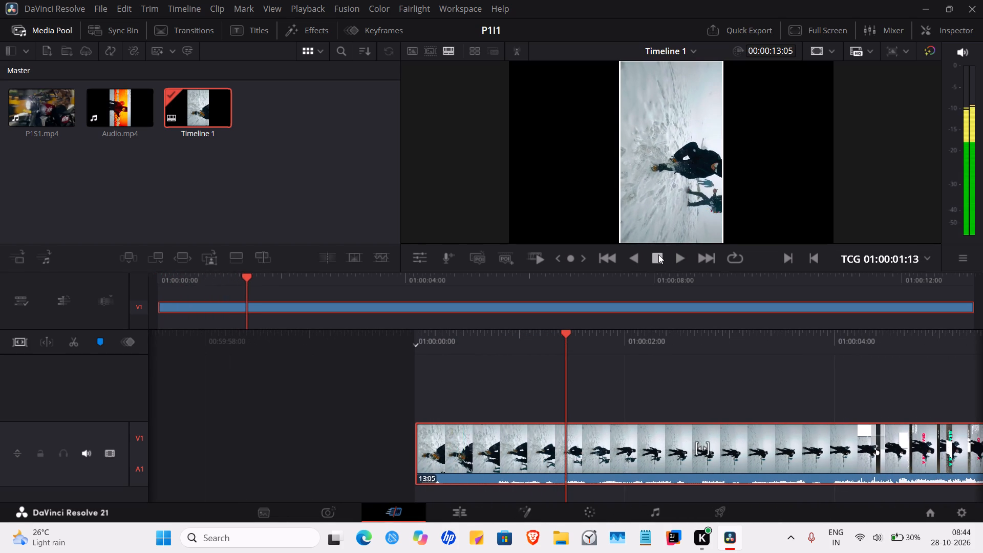
{"action": "left_click", "coordinate": [658, 254]}
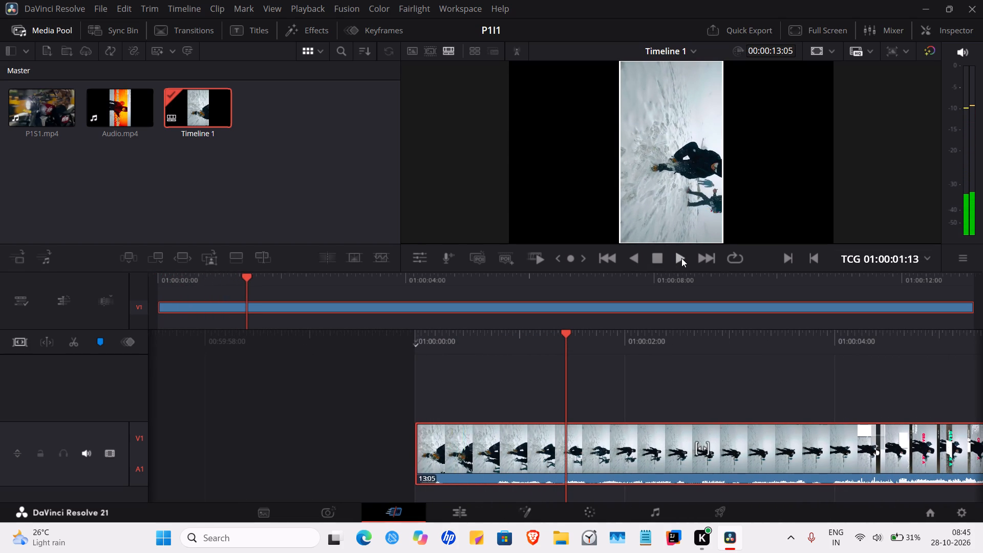
Play the clip forward and split it at 01:00:04:06, where the first graphic effect appears.
{"action": "left_click", "coordinate": [681, 258]}
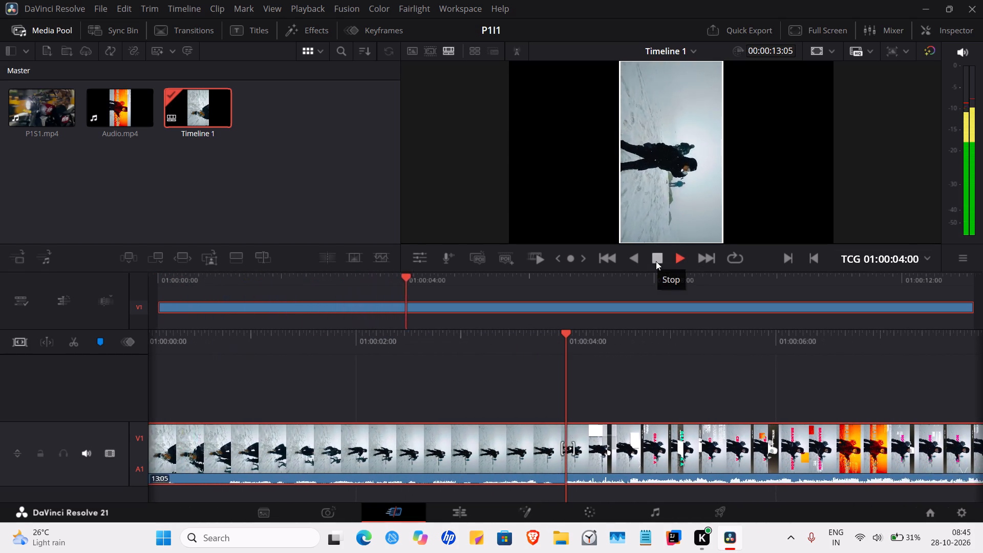
{"action": "left_click", "coordinate": [656, 261]}
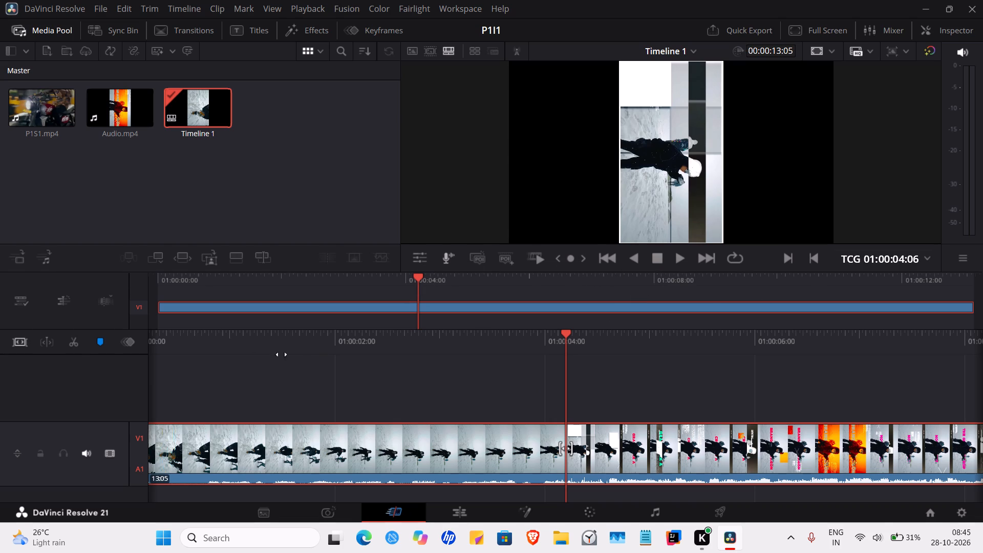
{"action": "left_click", "coordinate": [73, 340]}
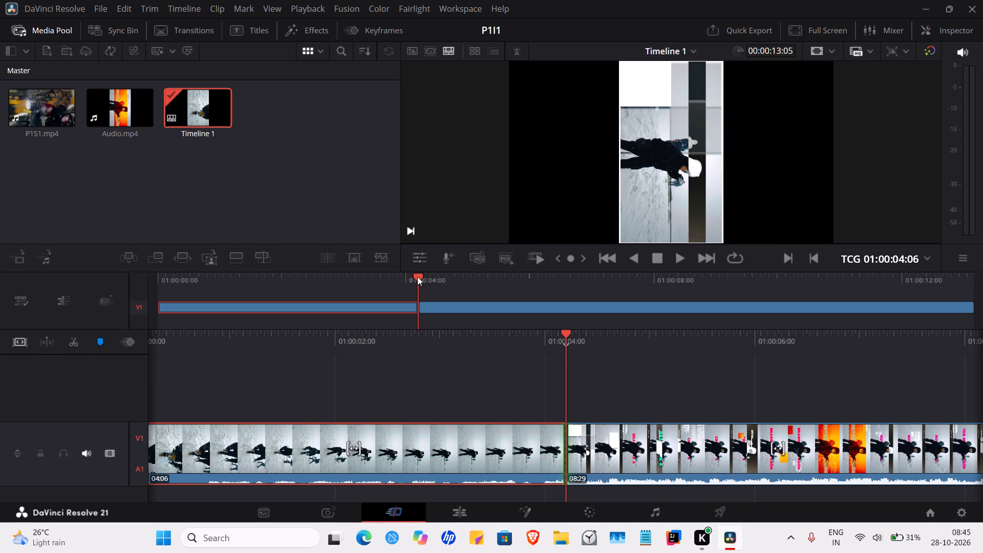
Scrub back to the clip's opening and forward across the first cut to about 01:00:06:03 to examine its picture and sound.
{"action": "left_click_drag", "start_coordinate": [419, 273], "coordinate": [441, 280]}
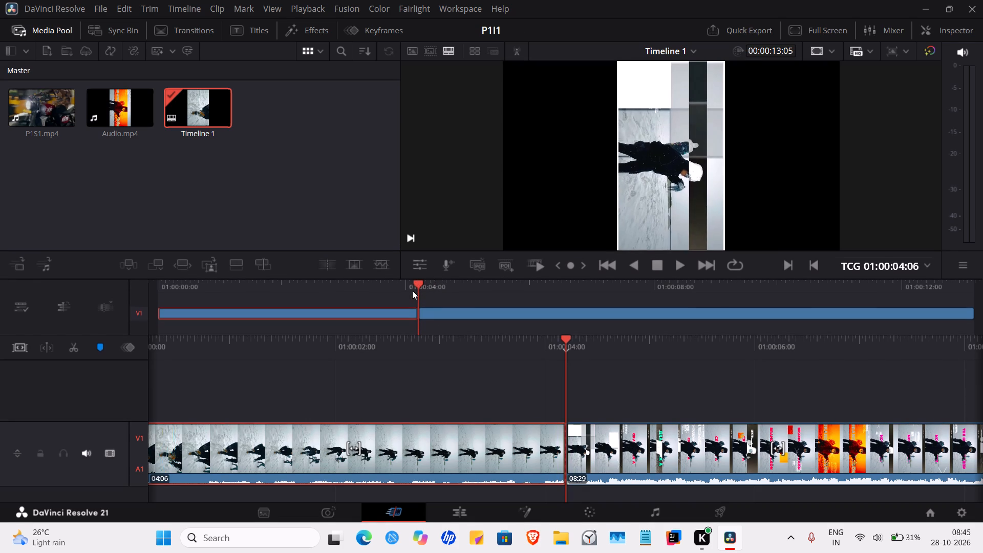
{"action": "left_click_drag", "start_coordinate": [415, 289], "coordinate": [449, 288]}
{"action": "left_click_drag", "start_coordinate": [450, 289], "coordinate": [463, 298]}
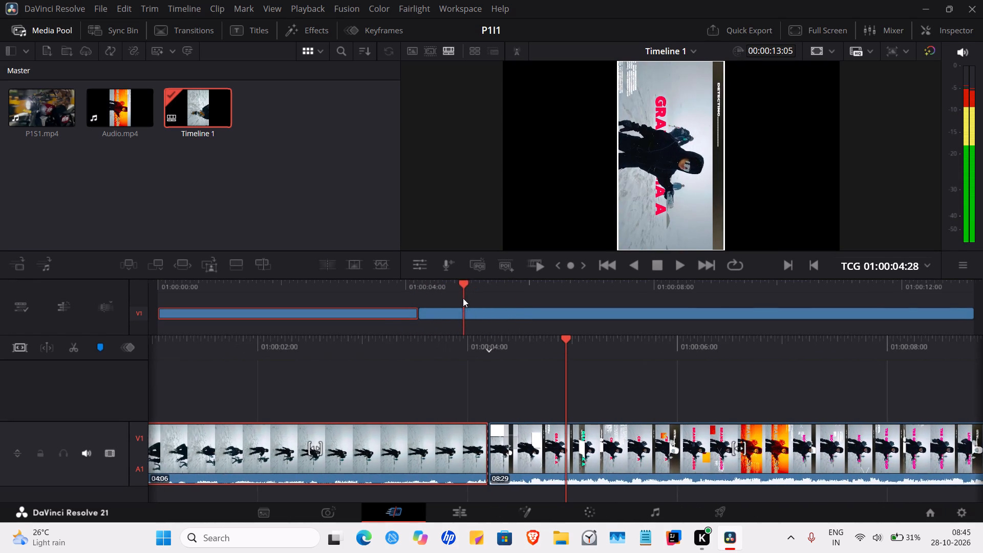
{"action": "left_click_drag", "start_coordinate": [463, 298], "coordinate": [344, 310]}
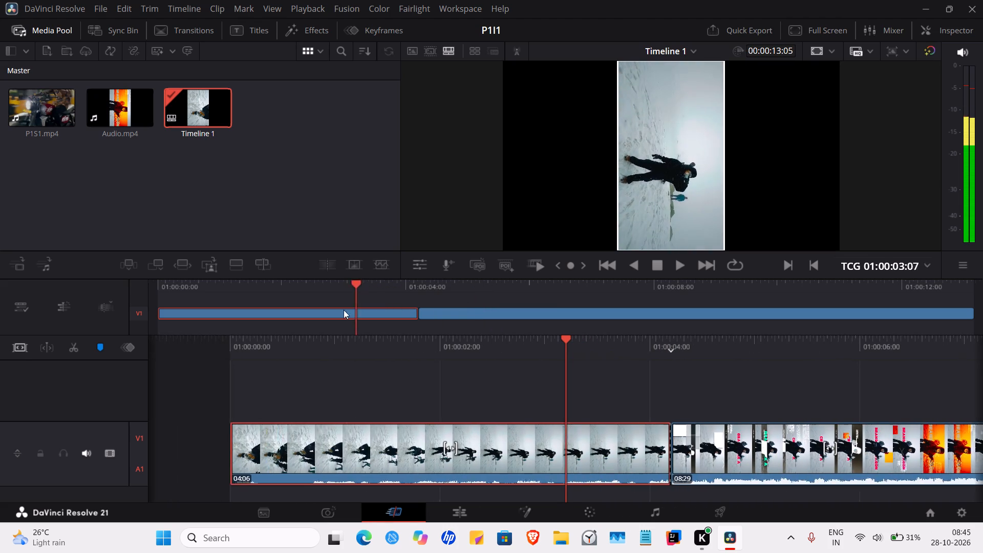
{"action": "left_click_drag", "start_coordinate": [344, 310], "coordinate": [197, 317]}
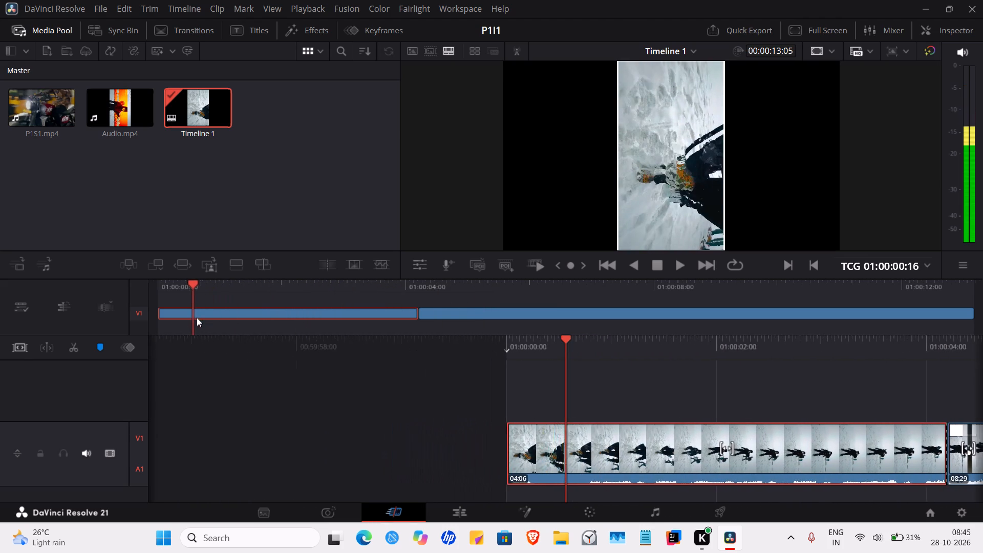
{"action": "left_click_drag", "start_coordinate": [197, 317], "coordinate": [237, 317]}
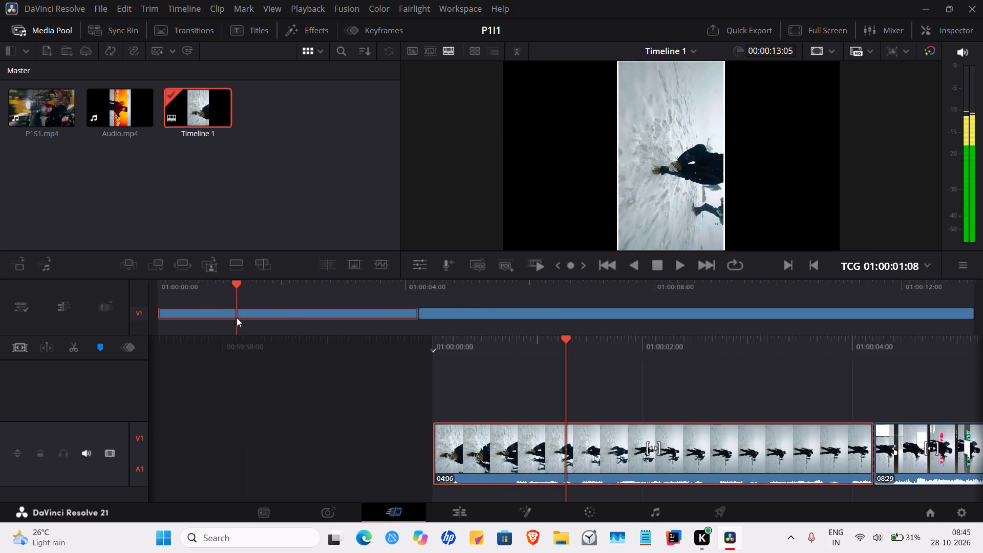
{"action": "left_click_drag", "start_coordinate": [237, 317], "coordinate": [313, 317]}
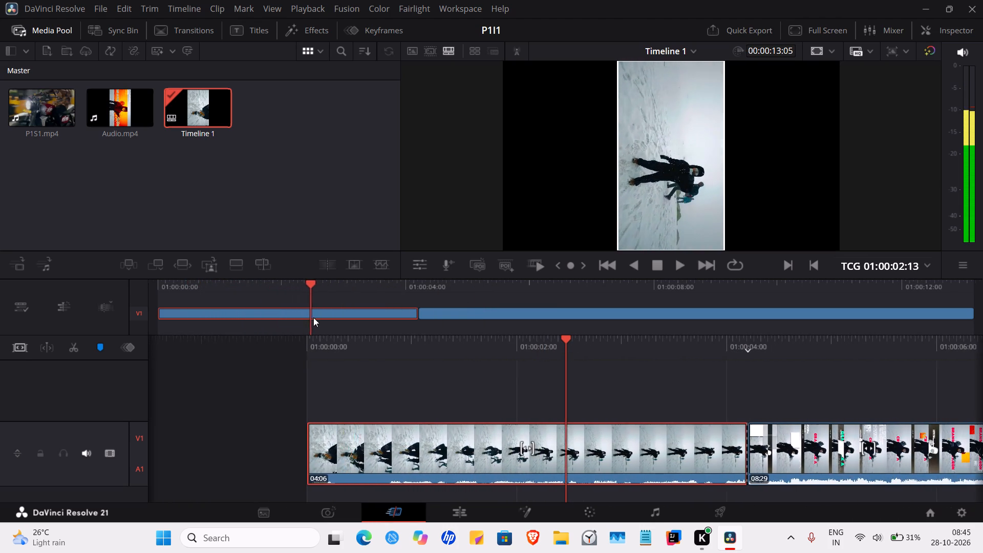
{"action": "left_click_drag", "start_coordinate": [313, 317], "coordinate": [409, 317]}
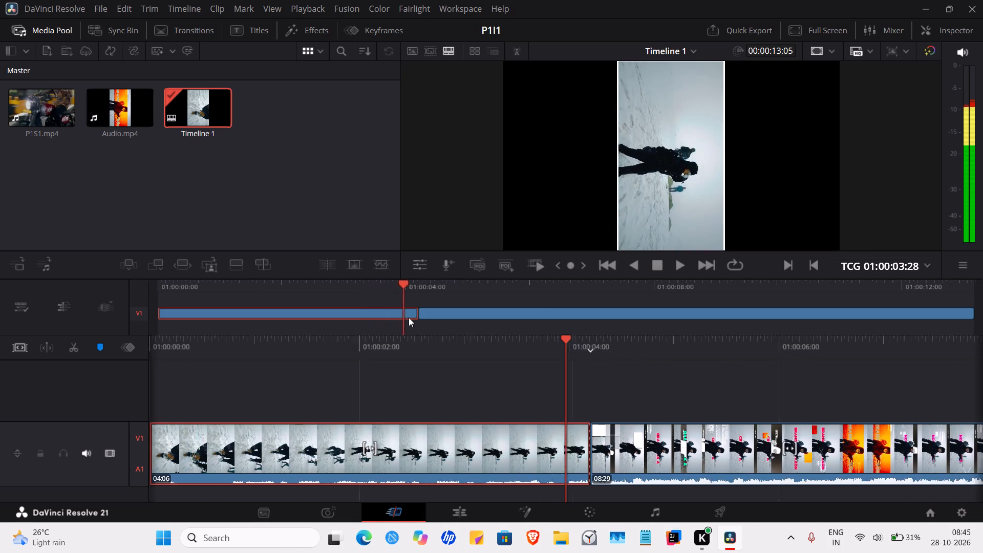
{"action": "left_click_drag", "start_coordinate": [409, 317], "coordinate": [486, 317]}
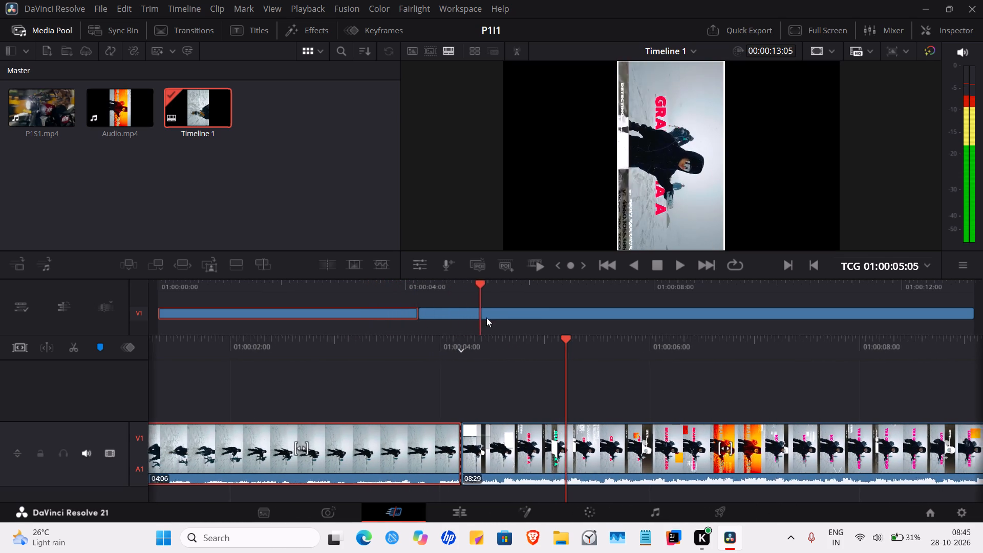
{"action": "left_click_drag", "start_coordinate": [486, 317], "coordinate": [539, 317]}
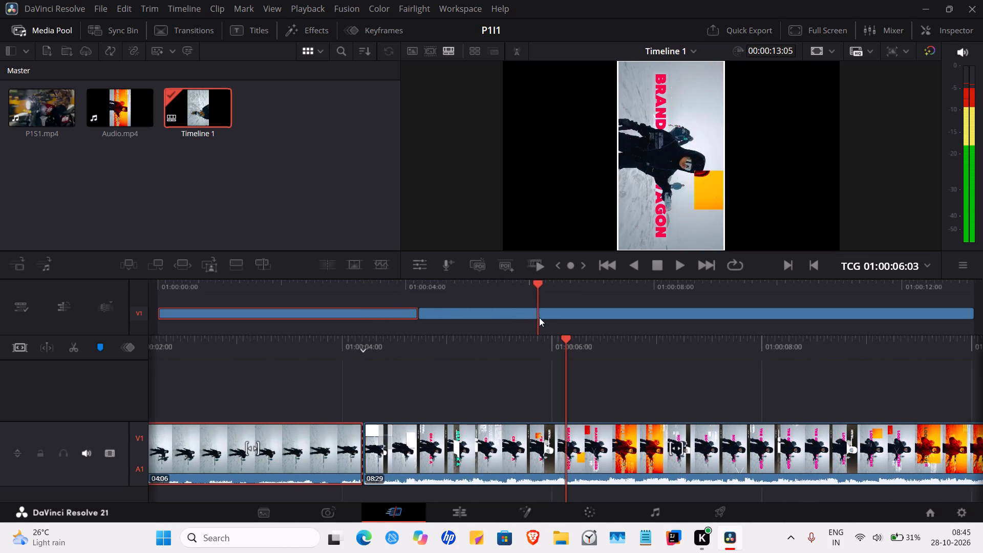
Scrub through the section after the first cut, up to about 01:00:07:14, and return to the cut at 01:00:04:06.
{"action": "left_click_drag", "start_coordinate": [539, 317], "coordinate": [460, 321]}
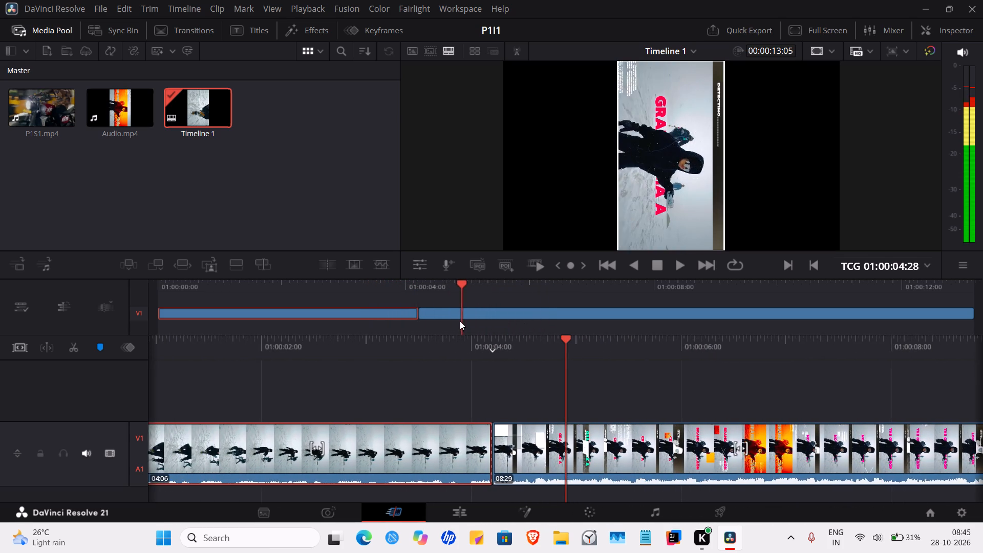
{"action": "left_click_drag", "start_coordinate": [460, 321], "coordinate": [461, 326]}
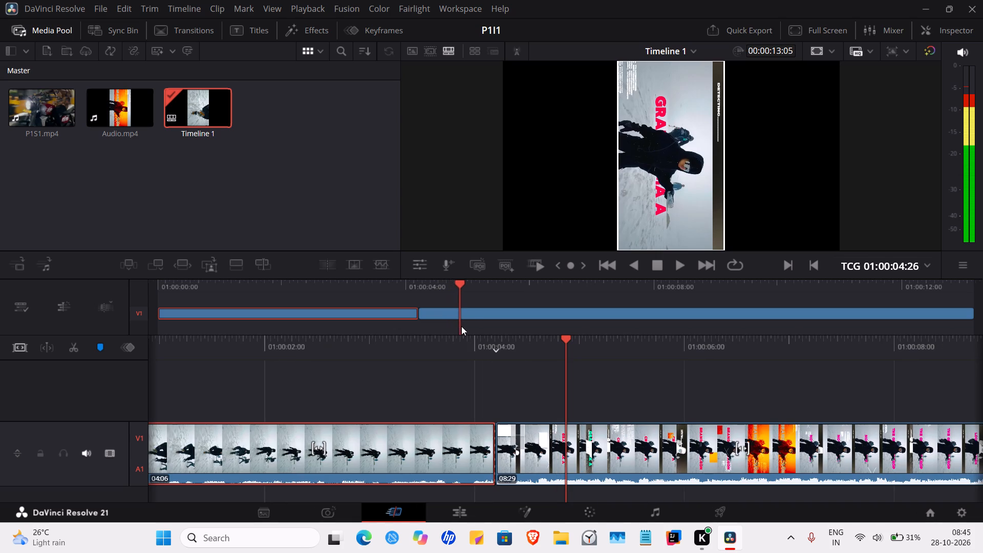
{"action": "left_click_drag", "start_coordinate": [461, 326], "coordinate": [505, 326]}
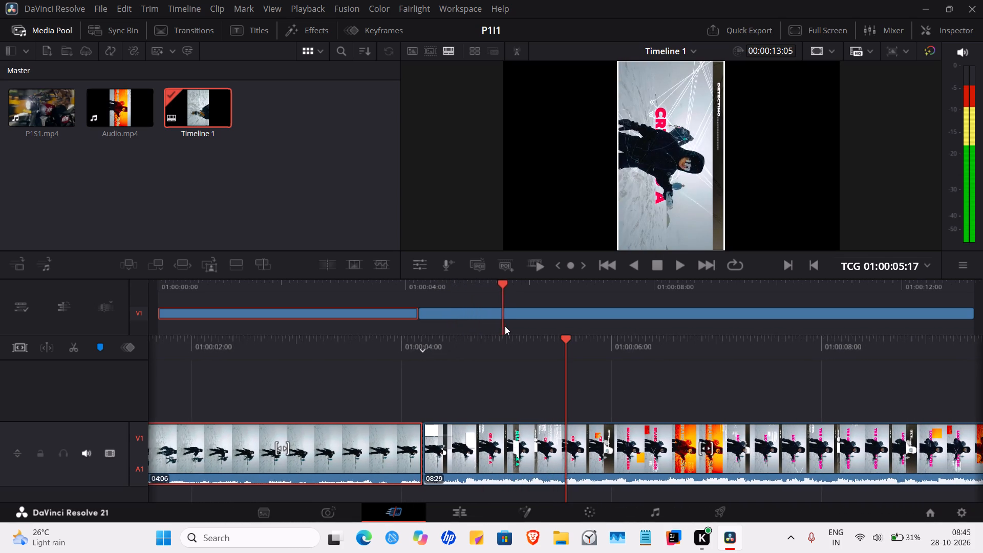
{"action": "left_click_drag", "start_coordinate": [505, 326], "coordinate": [530, 326]}
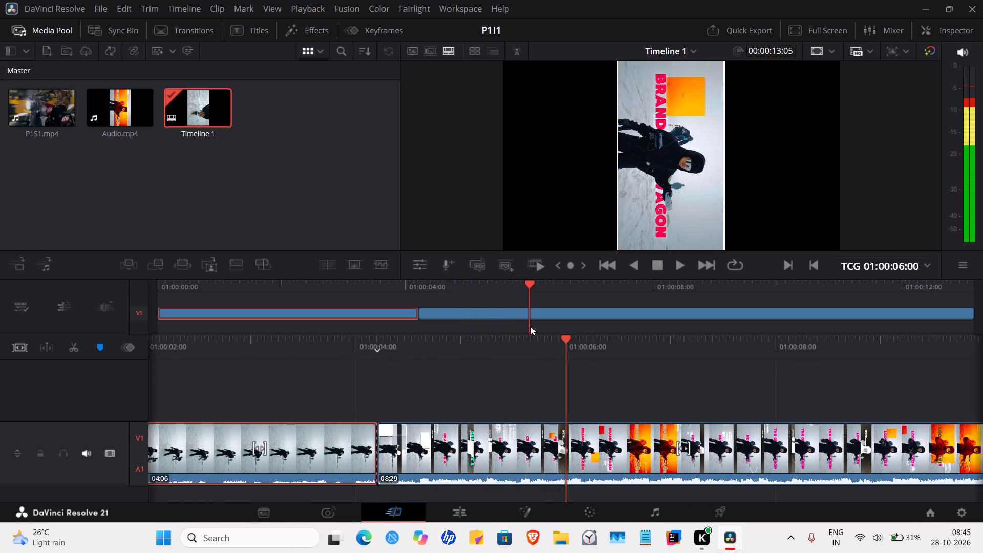
{"action": "left_click_drag", "start_coordinate": [530, 326], "coordinate": [549, 326]}
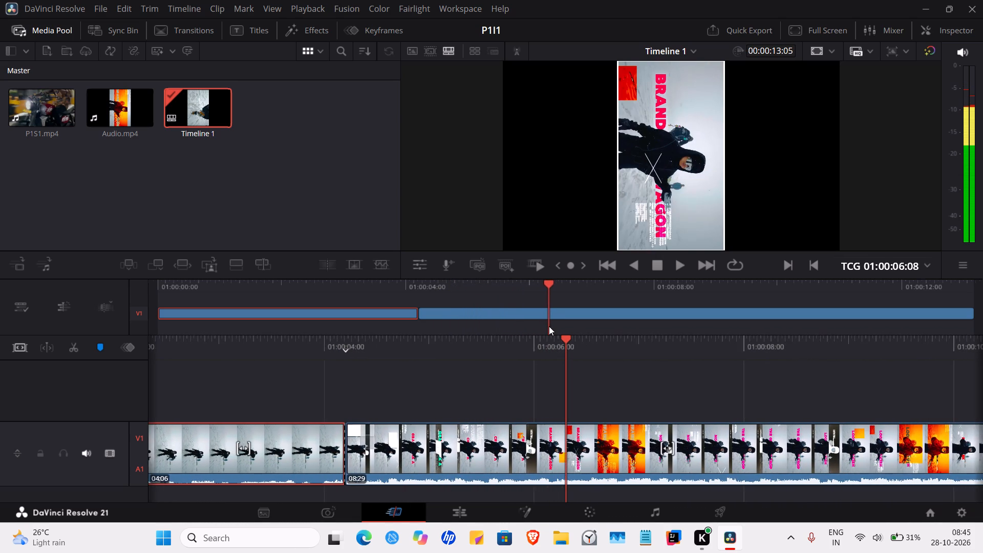
{"action": "left_click_drag", "start_coordinate": [549, 326], "coordinate": [568, 326]}
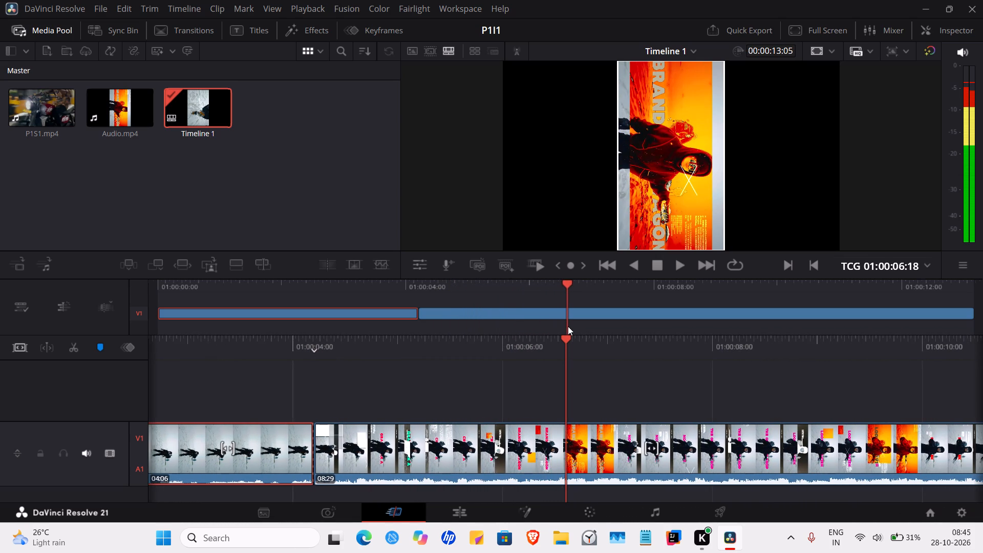
{"action": "left_click_drag", "start_coordinate": [568, 326], "coordinate": [592, 326]}
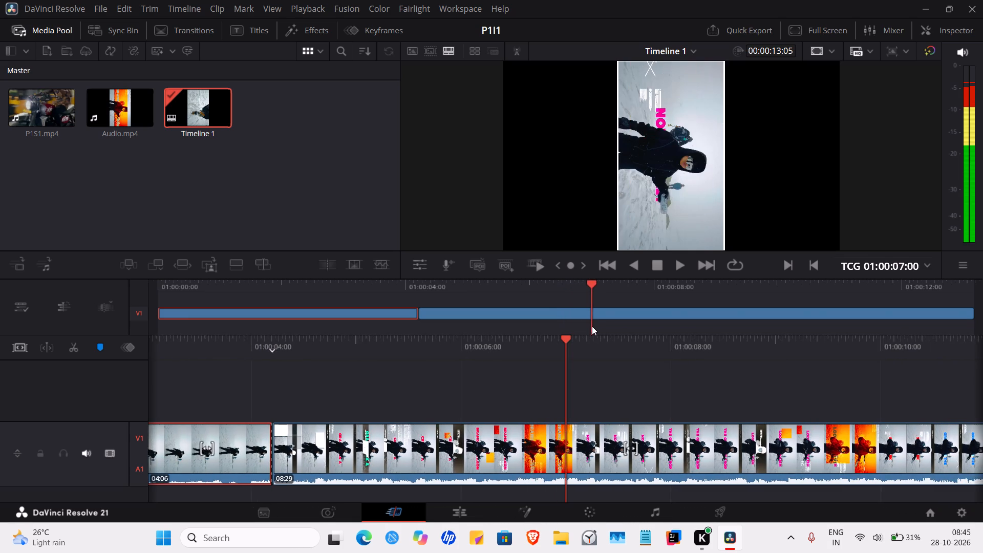
{"action": "left_click_drag", "start_coordinate": [592, 326], "coordinate": [622, 326]}
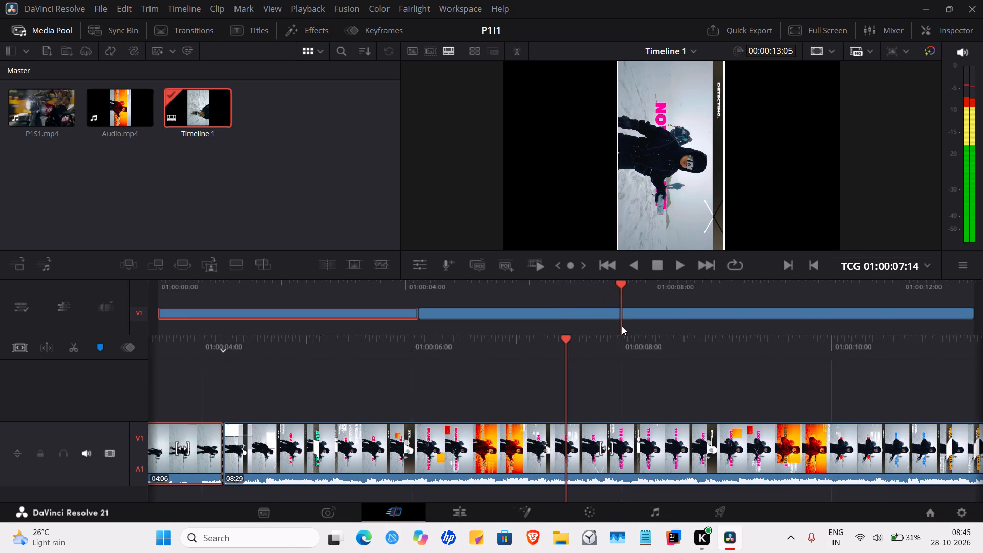
{"action": "left_click_drag", "start_coordinate": [622, 326], "coordinate": [498, 347]}
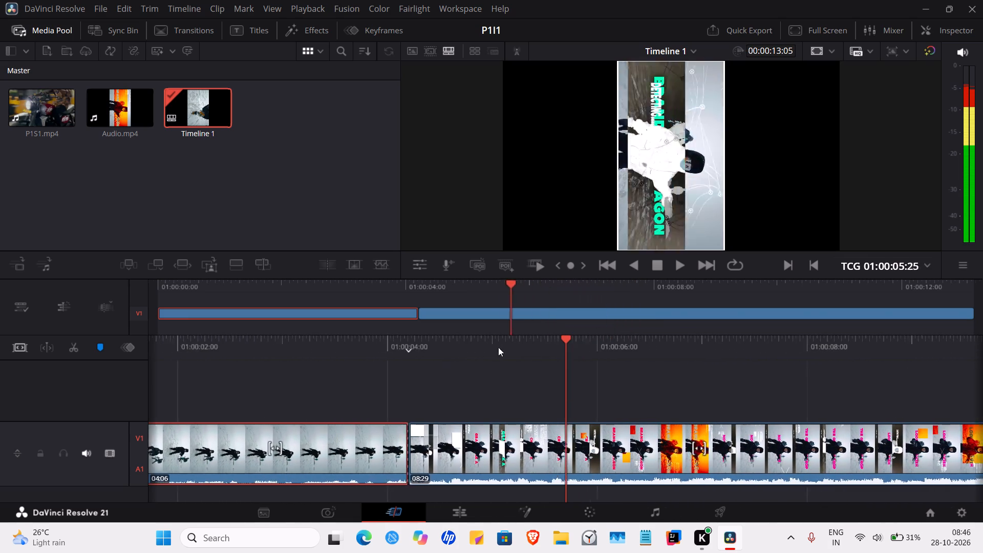
{"action": "left_click_drag", "start_coordinate": [498, 347], "coordinate": [423, 354]}
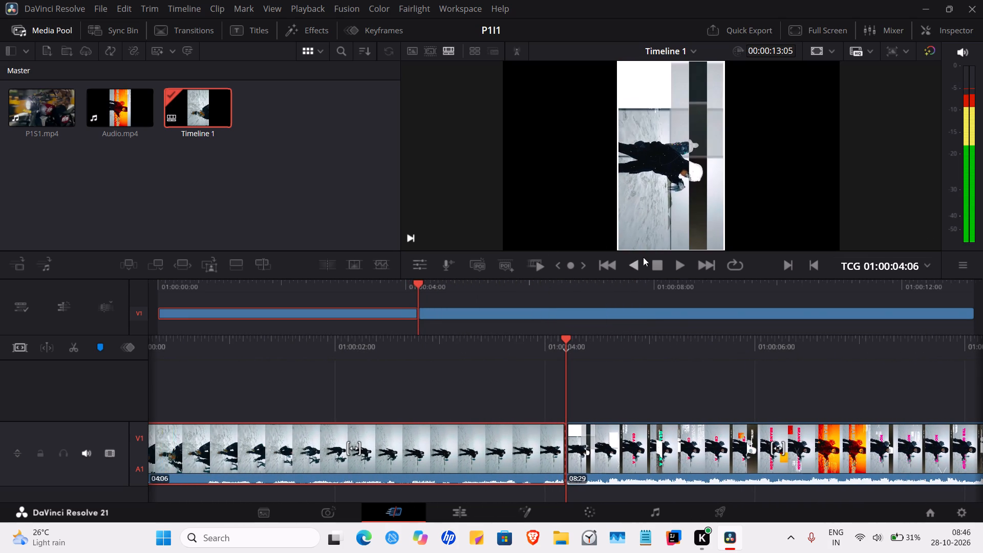
Play and scrub the section after the first cut to locate the next change, and split the clip at 01:00:05:01.
{"action": "left_click", "coordinate": [675, 266]}
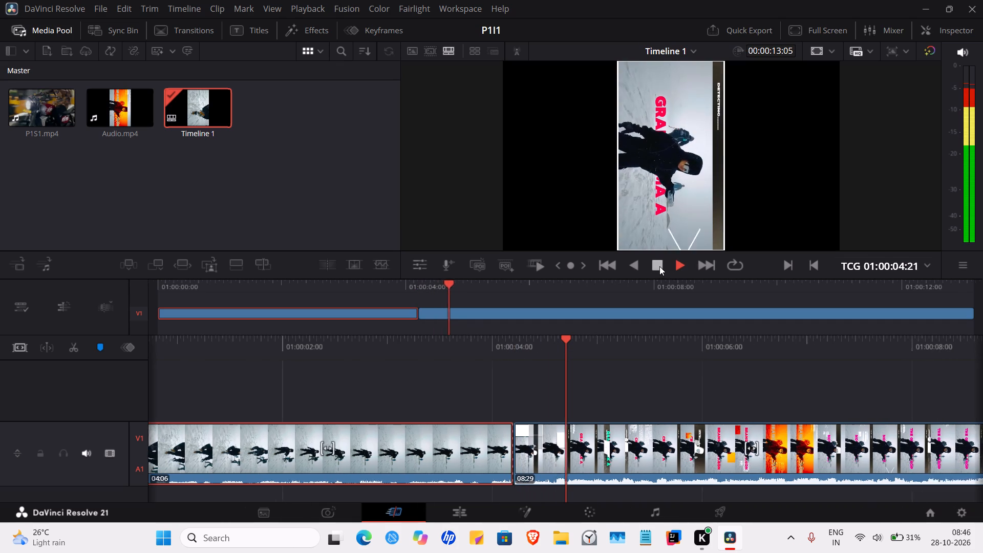
{"action": "left_click", "coordinate": [659, 266]}
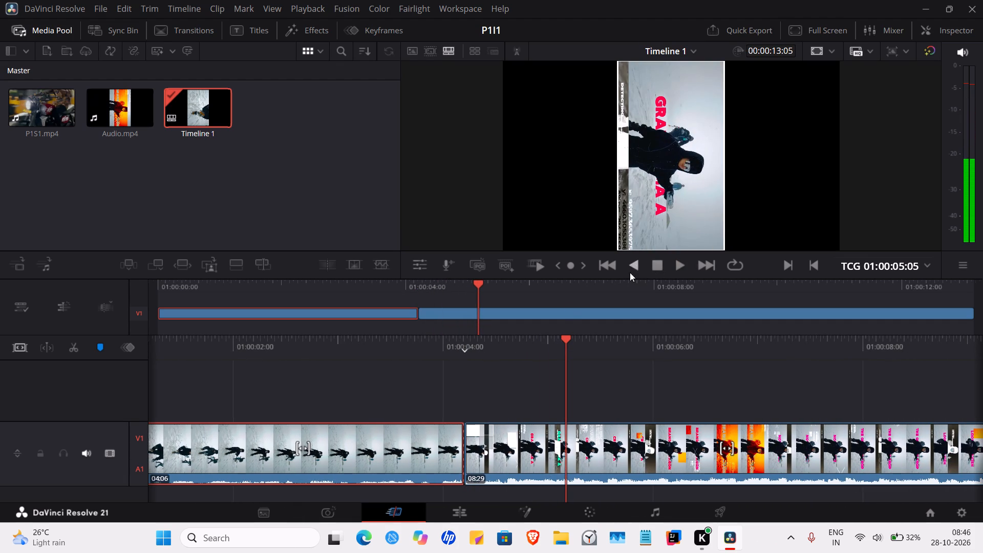
{"action": "left_click_drag", "start_coordinate": [478, 292], "coordinate": [467, 292]}
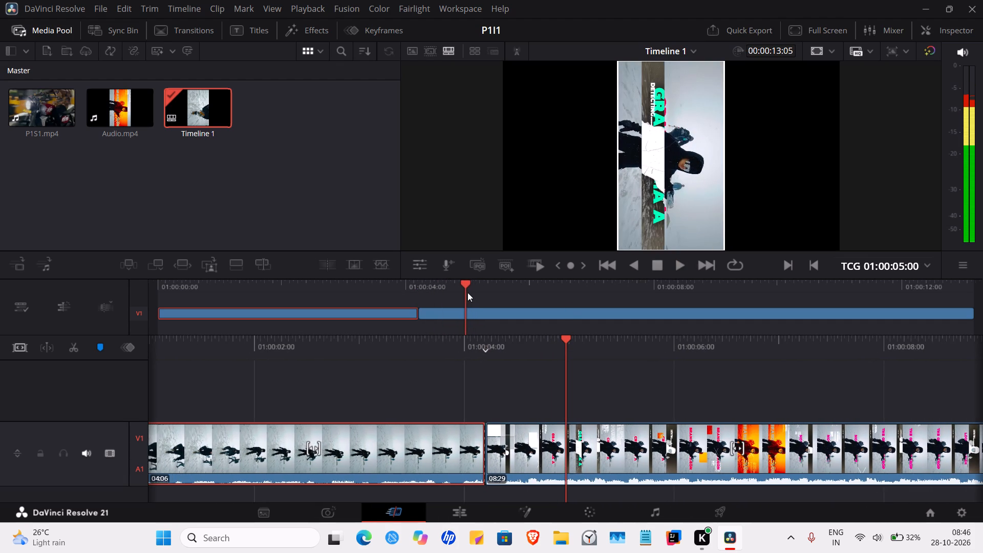
{"action": "left_click_drag", "start_coordinate": [467, 292], "coordinate": [466, 293]}
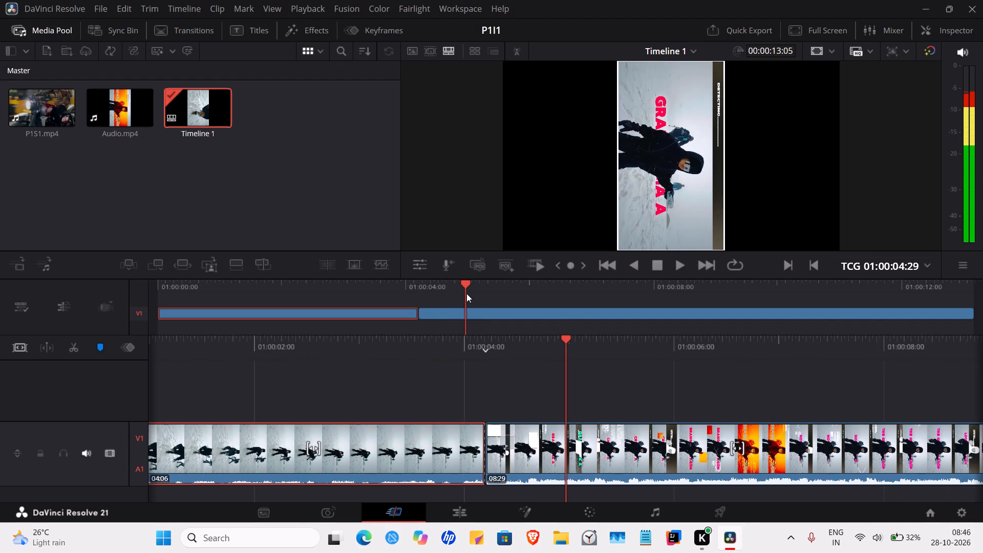
{"action": "left_click_drag", "start_coordinate": [466, 293], "coordinate": [443, 297]}
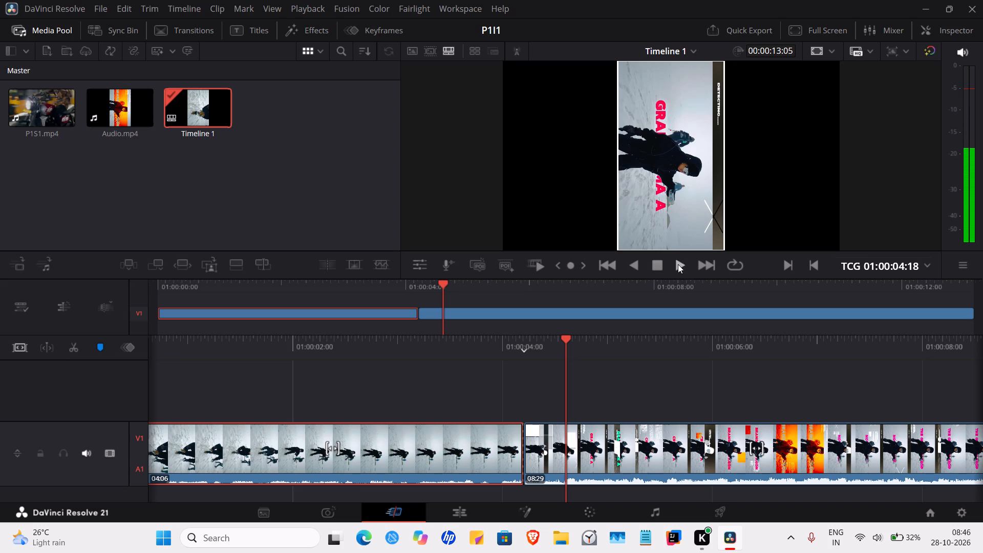
{"action": "left_click", "coordinate": [678, 264]}
{"action": "left_click", "coordinate": [655, 266]}
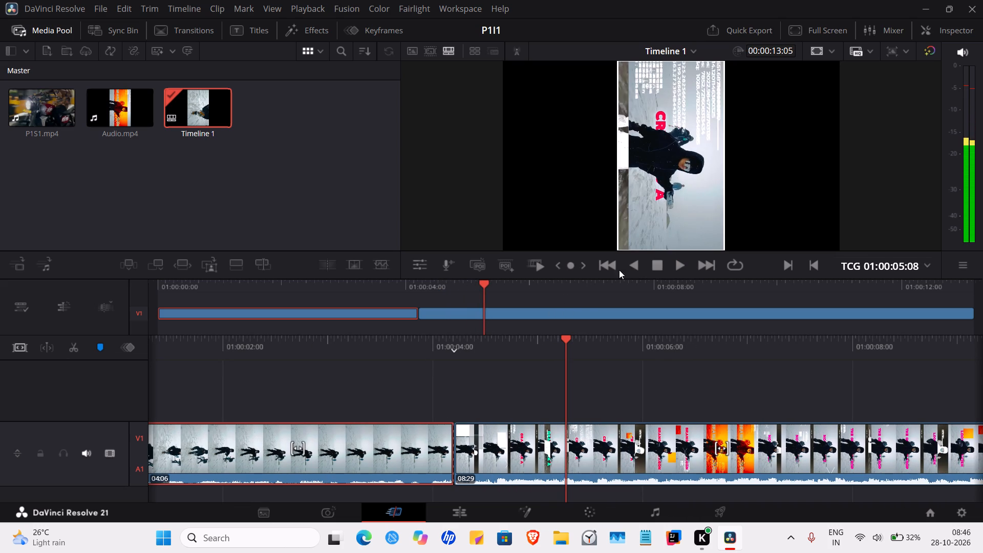
{"action": "left_click_drag", "start_coordinate": [484, 293], "coordinate": [482, 292]}
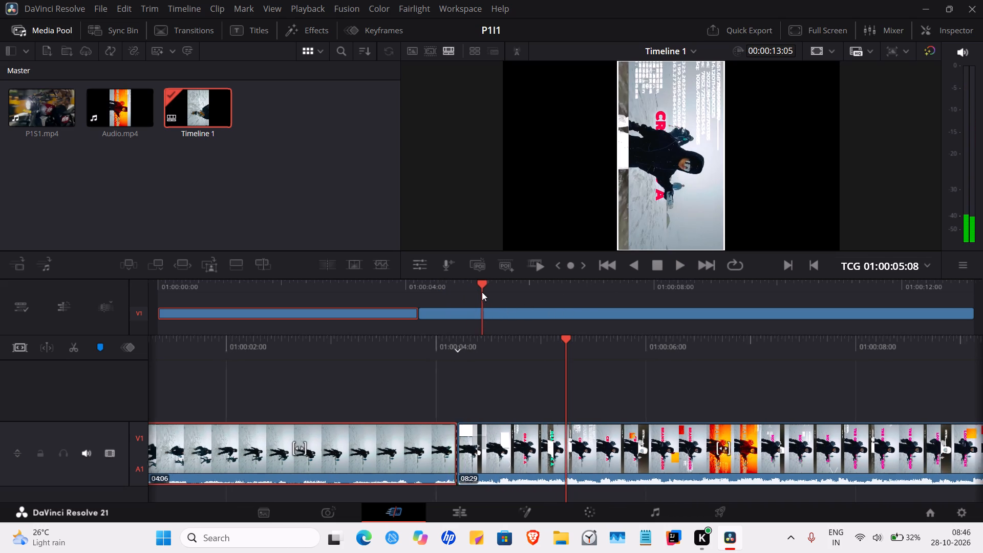
{"action": "left_click_drag", "start_coordinate": [482, 292], "coordinate": [426, 304]}
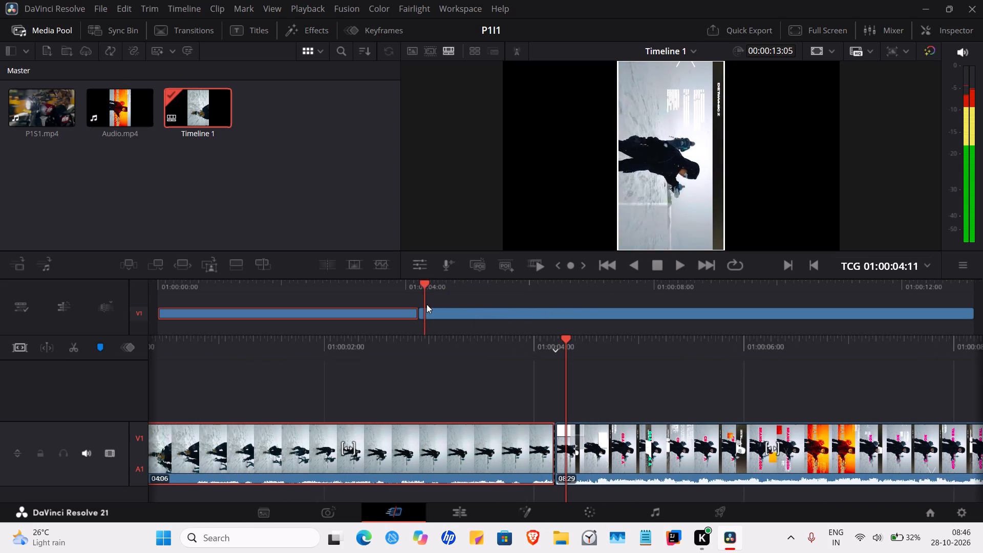
{"action": "left_click_drag", "start_coordinate": [426, 304], "coordinate": [462, 304]}
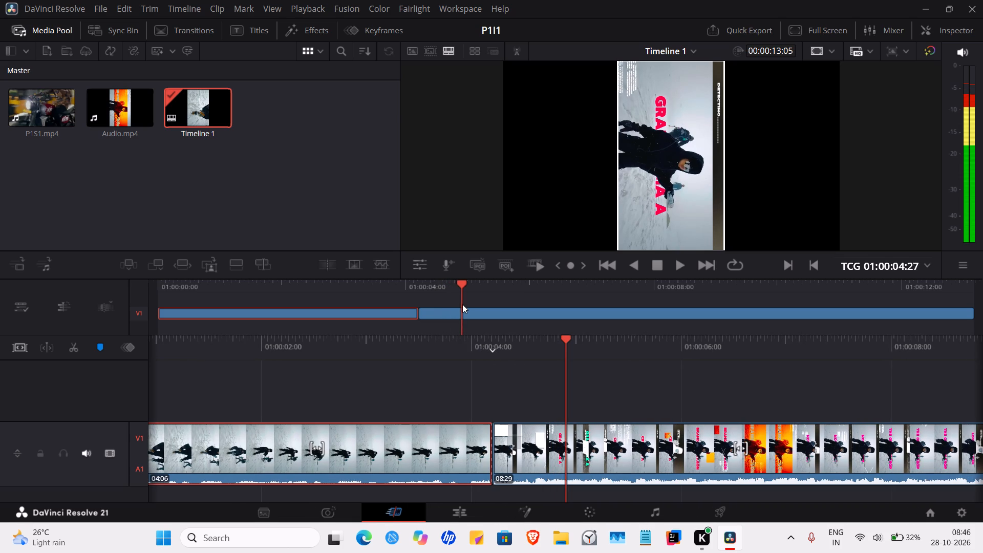
{"action": "left_click_drag", "start_coordinate": [462, 304], "coordinate": [472, 304]}
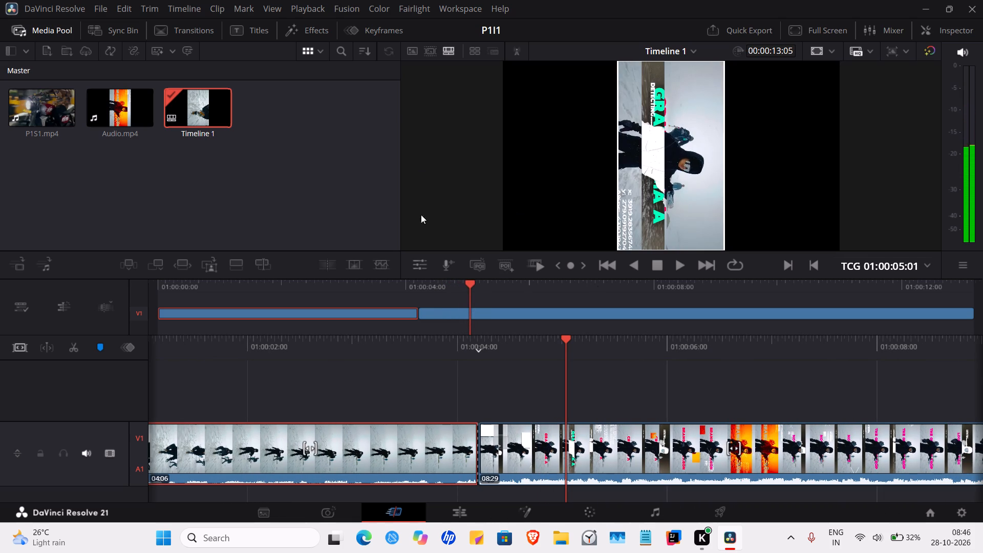
{"action": "left_click", "coordinate": [74, 346]}
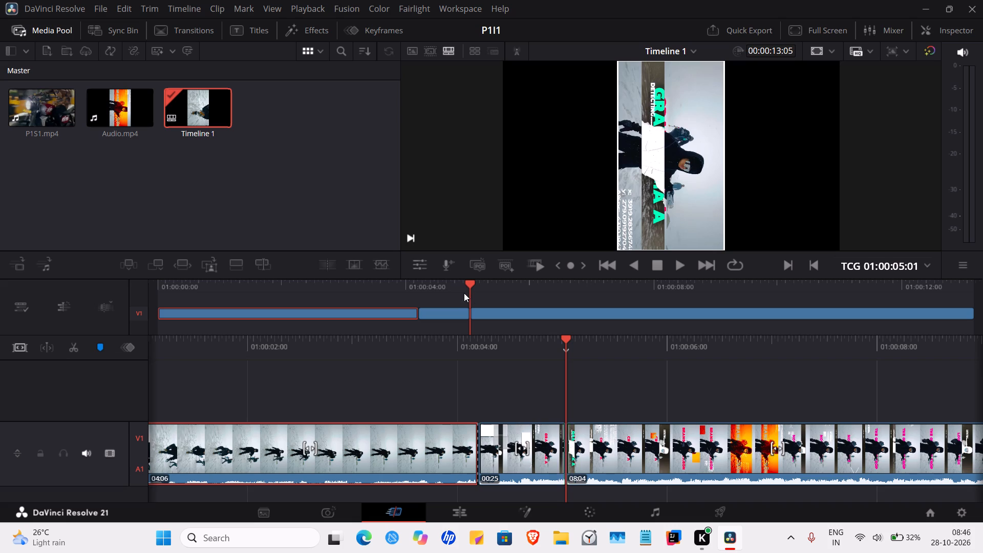
Place P1S1.mp4 on a new video track V2 above the reference clip, starting at 01:00:00:00.
{"action": "left_click_drag", "start_coordinate": [469, 293], "coordinate": [514, 293]}
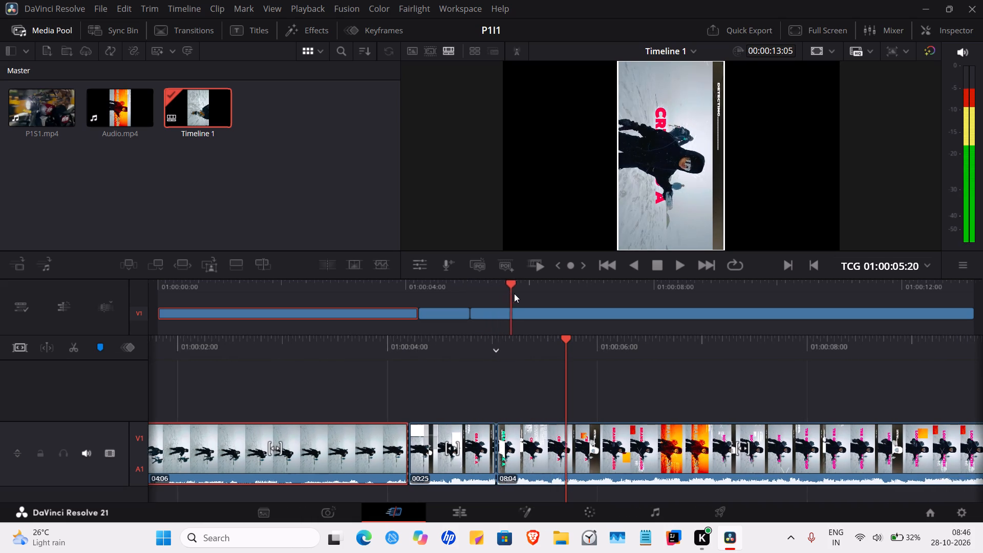
{"action": "left_click_drag", "start_coordinate": [514, 293], "coordinate": [560, 293]}
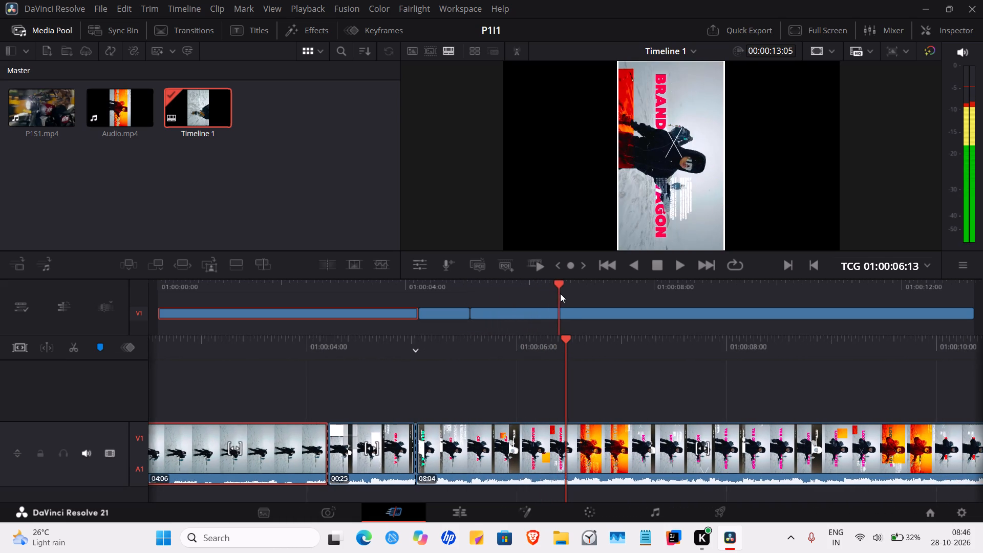
{"action": "left_click_drag", "start_coordinate": [560, 293], "coordinate": [462, 302]}
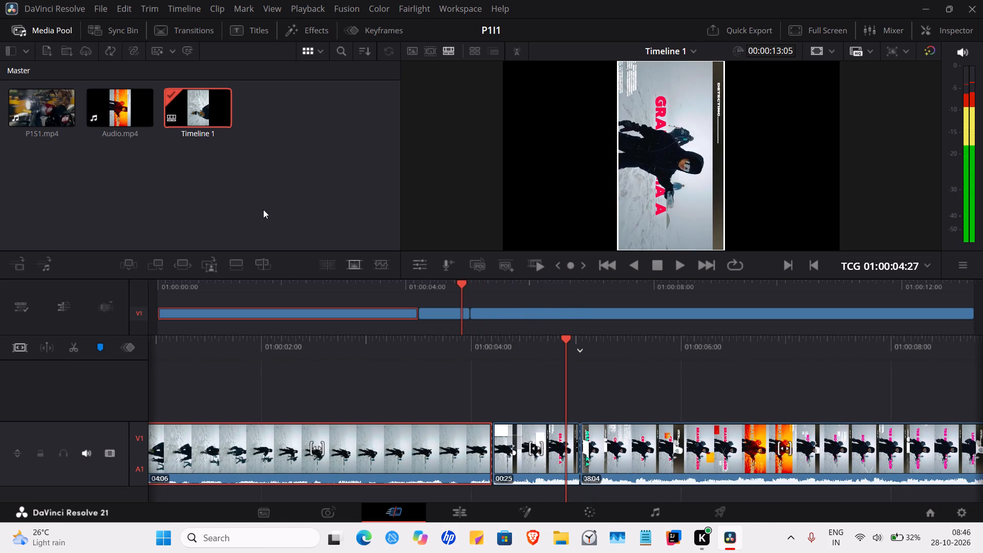
{"action": "left_click_drag", "start_coordinate": [41, 104], "coordinate": [121, 234]}
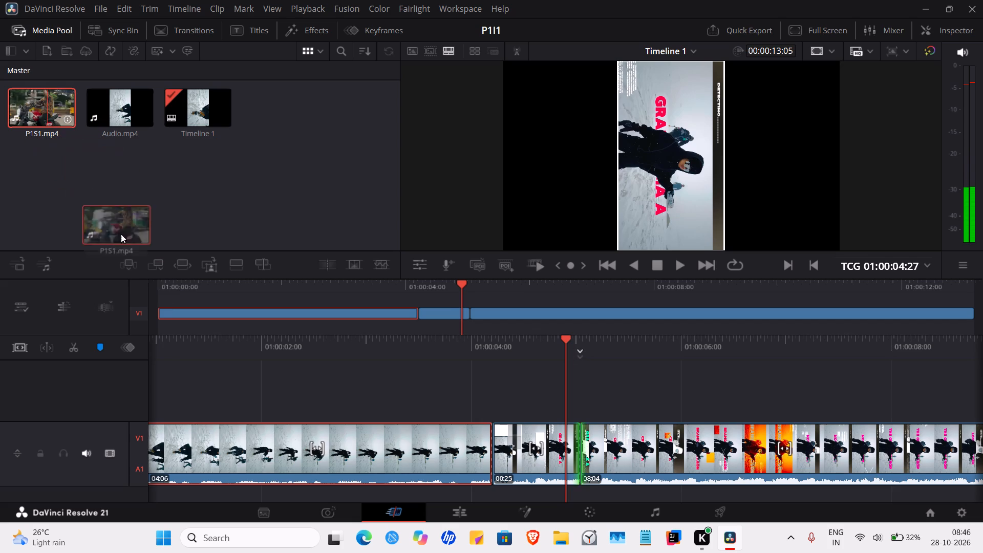
{"action": "left_click_drag", "start_coordinate": [121, 234], "coordinate": [440, 405]}
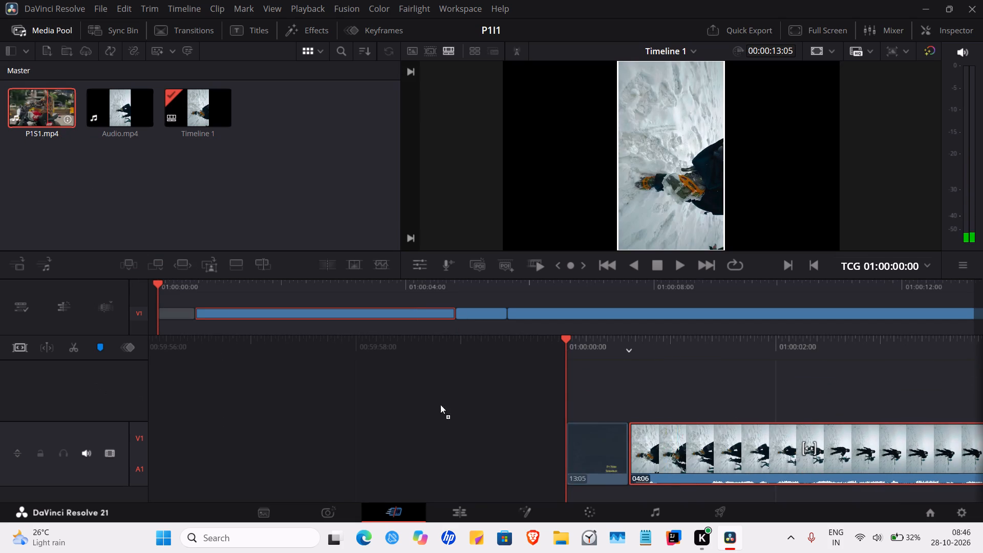
{"action": "left_click_drag", "start_coordinate": [440, 405], "coordinate": [566, 374]}
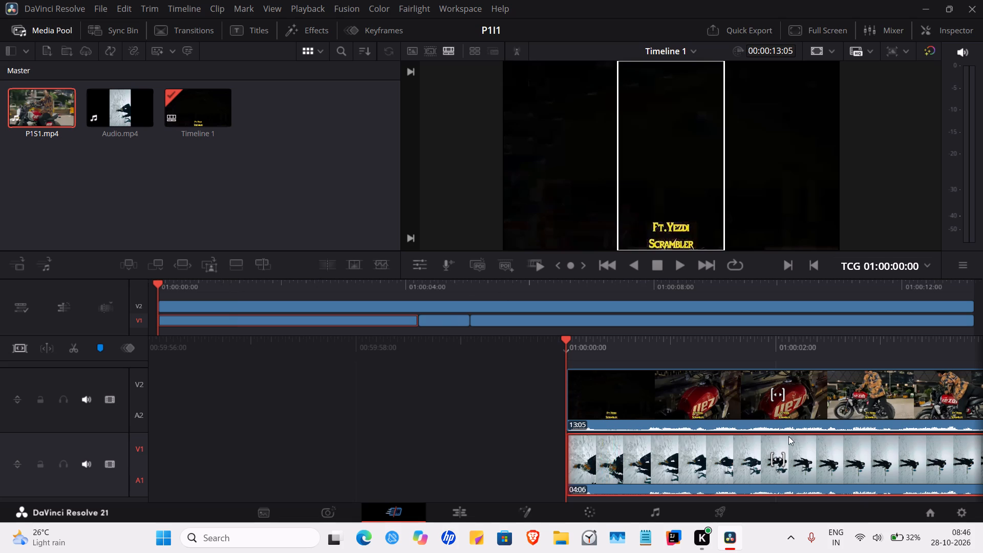
Scrub through the whole P1S1.mp4 clip on V2 and return to its start to examine its shots.
{"action": "scroll", "coordinate": [775, 437], "scroll_direction": "down", "scroll_amount": 7}
{"action": "scroll", "coordinate": [769, 432], "scroll_direction": "up", "scroll_amount": 3}
{"action": "left_click_drag", "start_coordinate": [156, 289], "coordinate": [258, 289]}
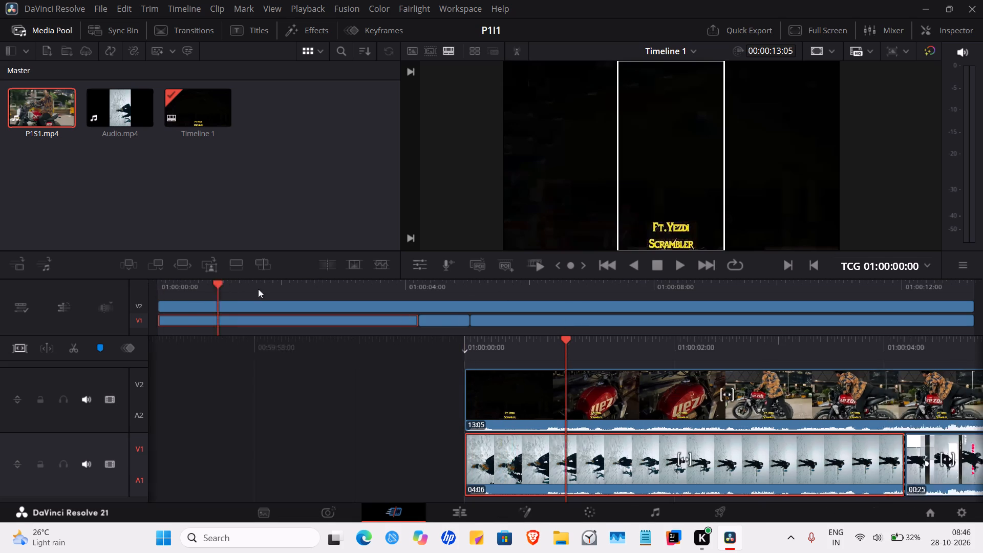
{"action": "left_click_drag", "start_coordinate": [258, 289], "coordinate": [982, 299]}
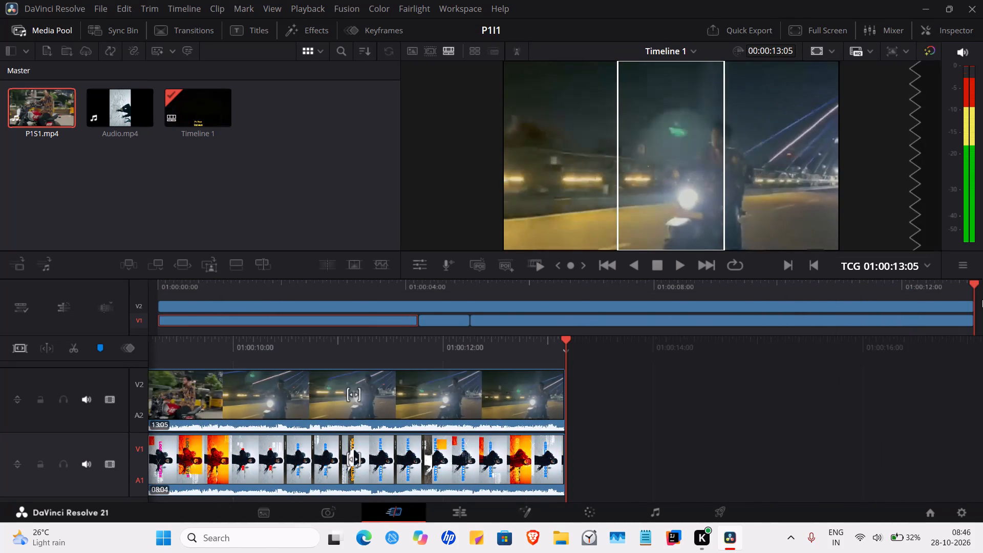
{"action": "left_click_drag", "start_coordinate": [982, 299], "coordinate": [584, 305]}
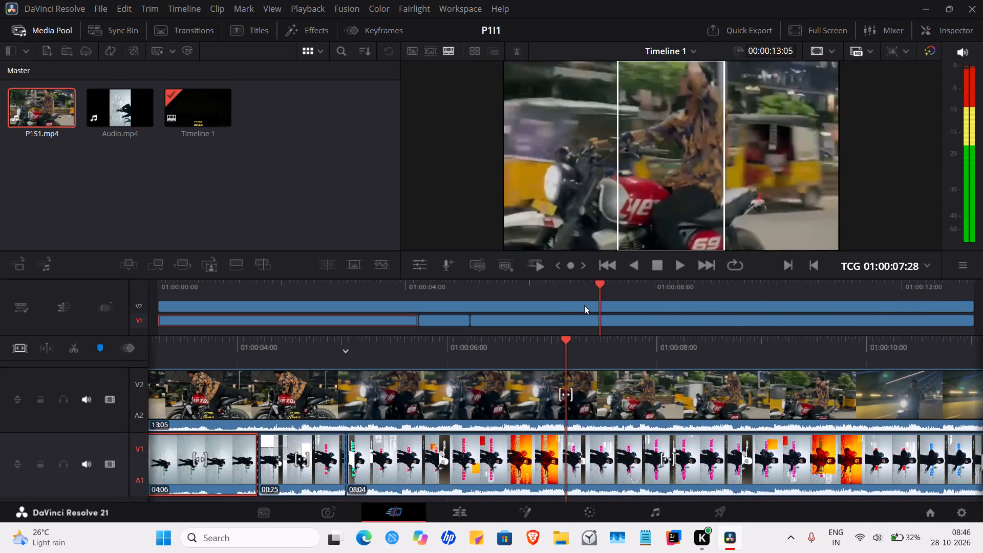
{"action": "left_click_drag", "start_coordinate": [584, 305], "coordinate": [140, 304]}
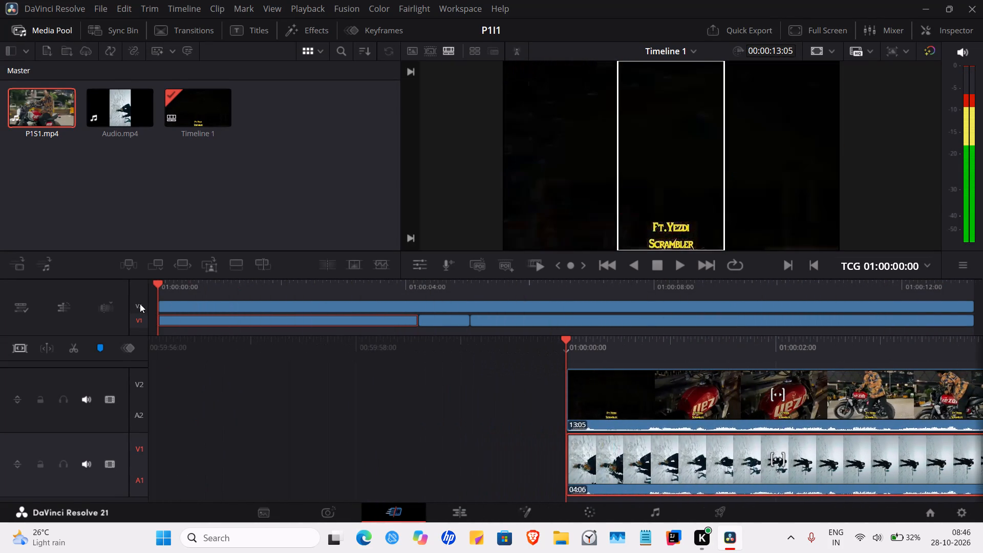
{"action": "left_click_drag", "start_coordinate": [140, 304], "coordinate": [568, 293]}
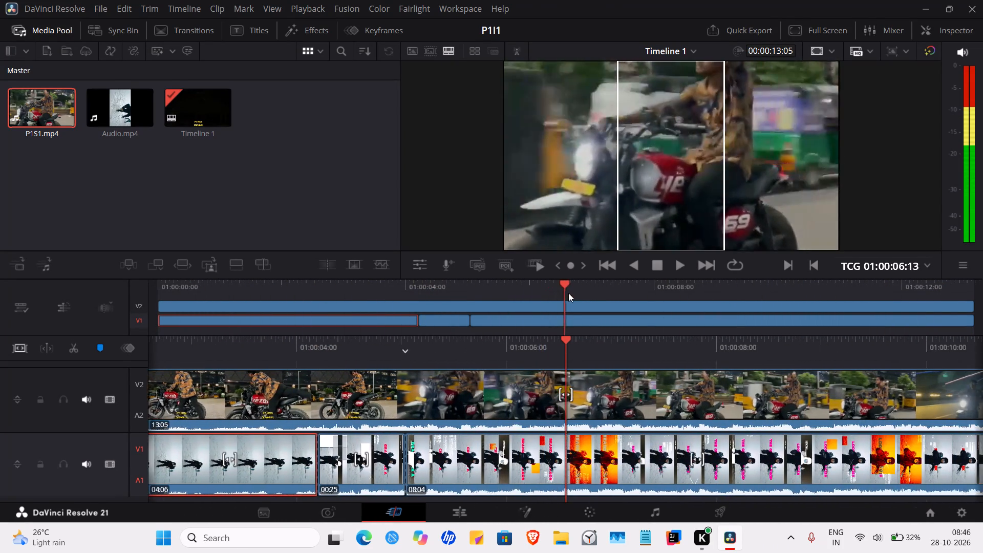
{"action": "left_click_drag", "start_coordinate": [568, 293], "coordinate": [101, 295]}
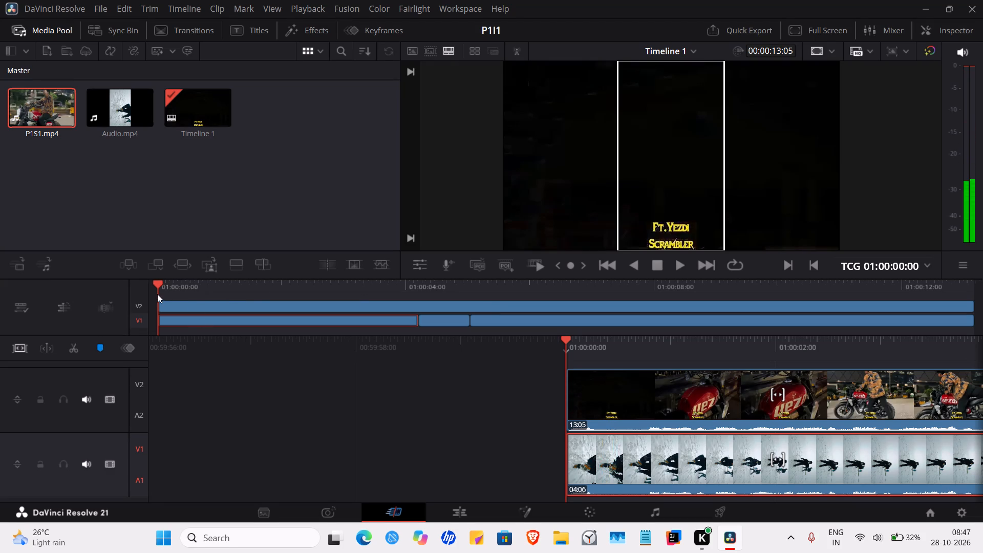
Split P1S1.mp4 on V2 at 01:00:04:06, in line with the reference clip's first cut.
{"action": "left_click_drag", "start_coordinate": [155, 293], "coordinate": [240, 299]}
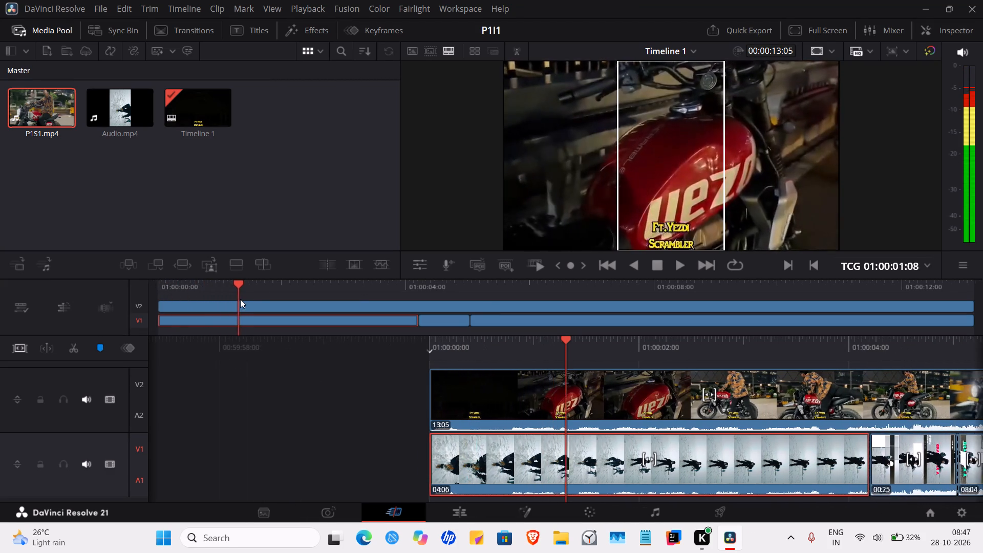
{"action": "left_click_drag", "start_coordinate": [240, 299], "coordinate": [307, 313]}
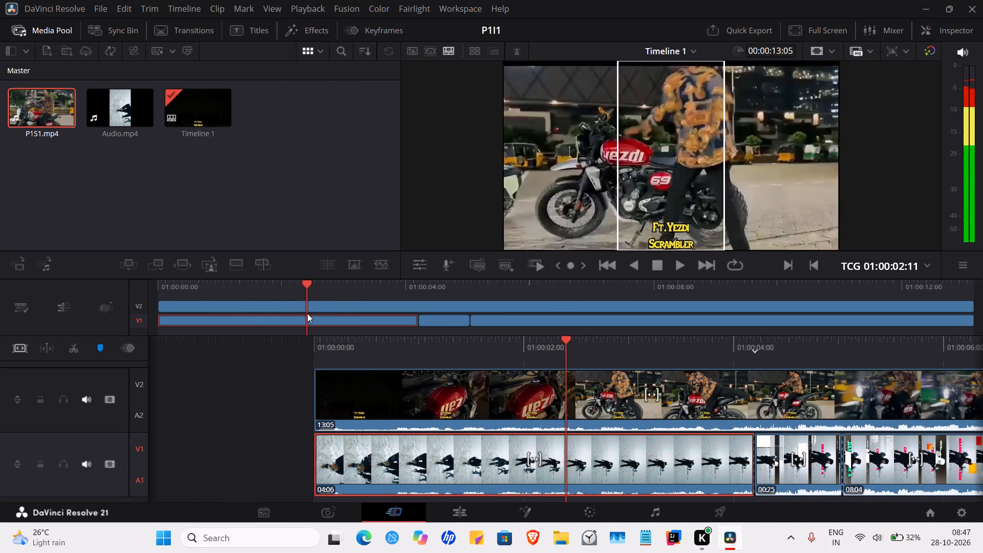
{"action": "left_click_drag", "start_coordinate": [307, 313], "coordinate": [374, 320]}
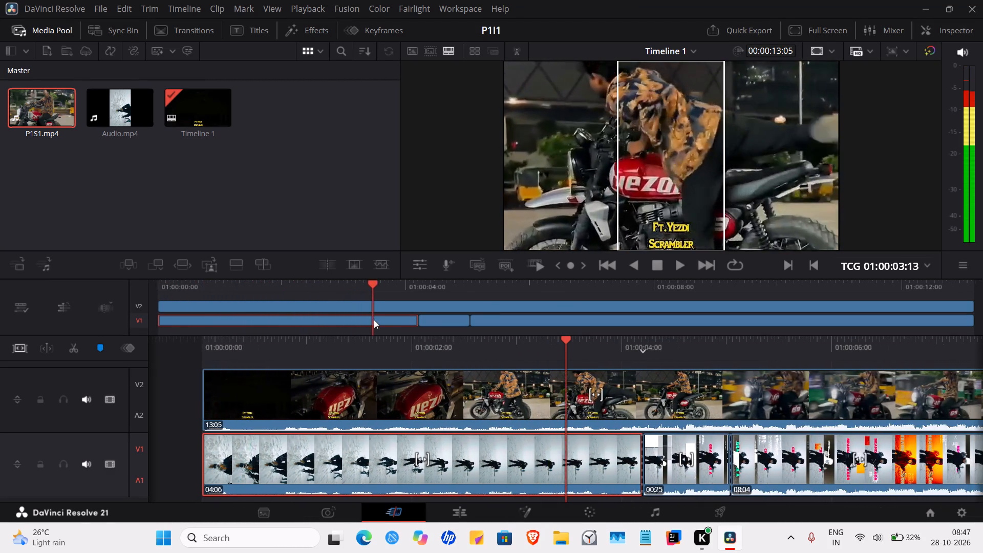
{"action": "left_click_drag", "start_coordinate": [374, 320], "coordinate": [414, 321]}
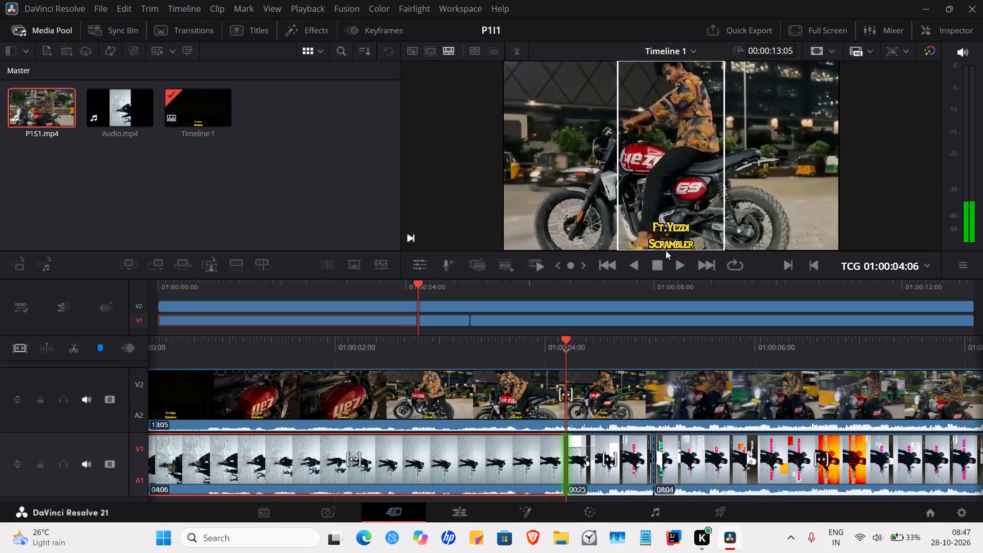
{"action": "left_click", "coordinate": [392, 304]}
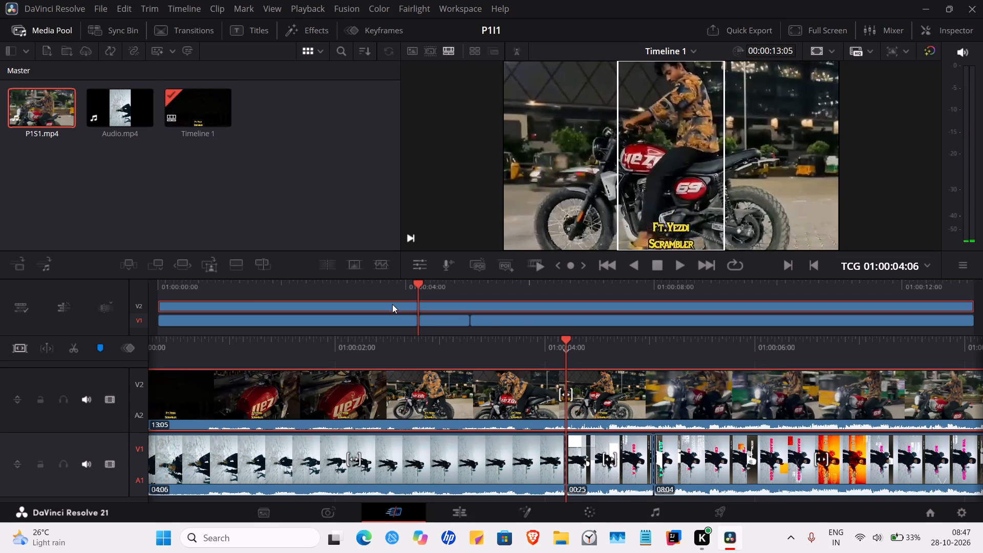
{"action": "left_click", "coordinate": [73, 349]}
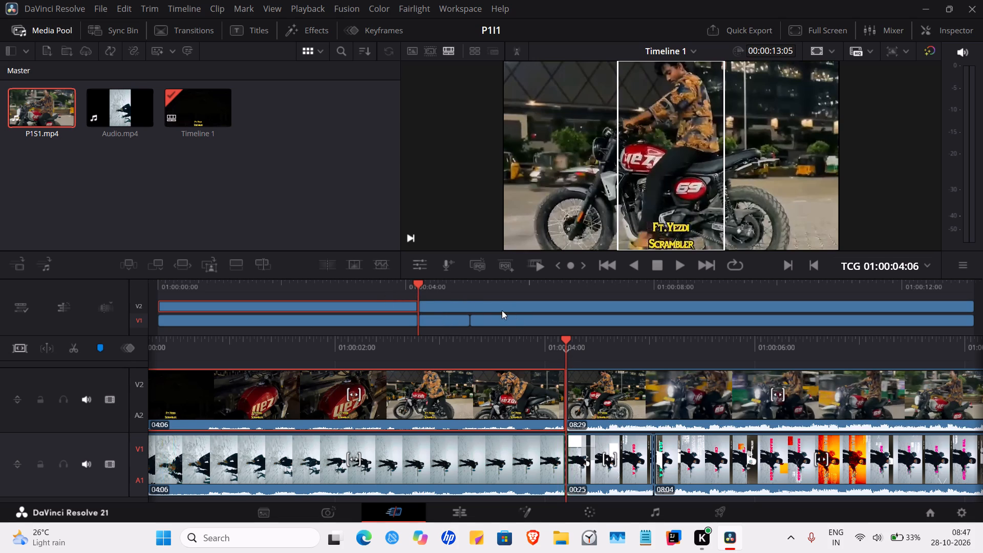
Move the second part of P1S1.mp4 from V2 down to V1, starting at about 01:00:00:22 over the reference clip.
{"action": "left_click_drag", "start_coordinate": [480, 307], "coordinate": [486, 306]}
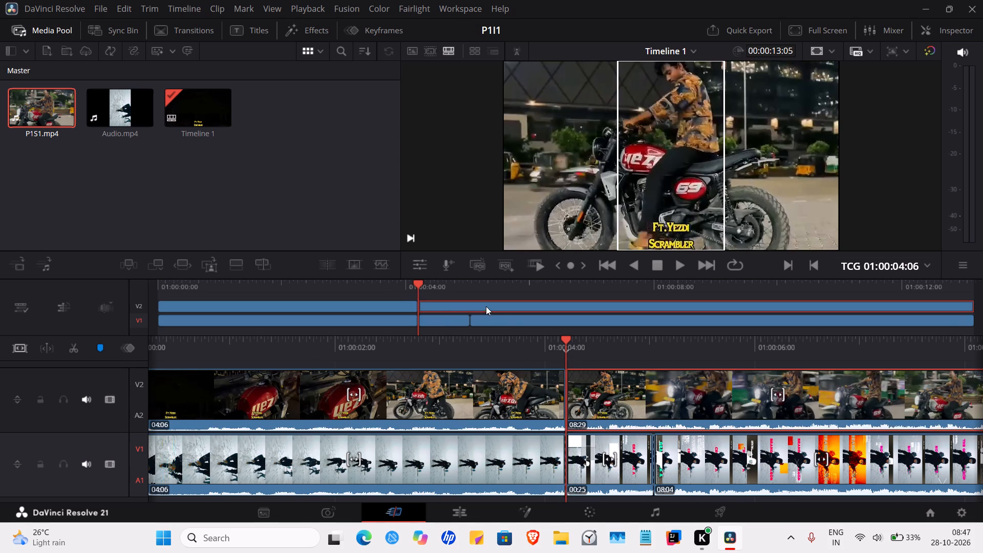
{"action": "left_click_drag", "start_coordinate": [486, 306], "coordinate": [456, 318]}
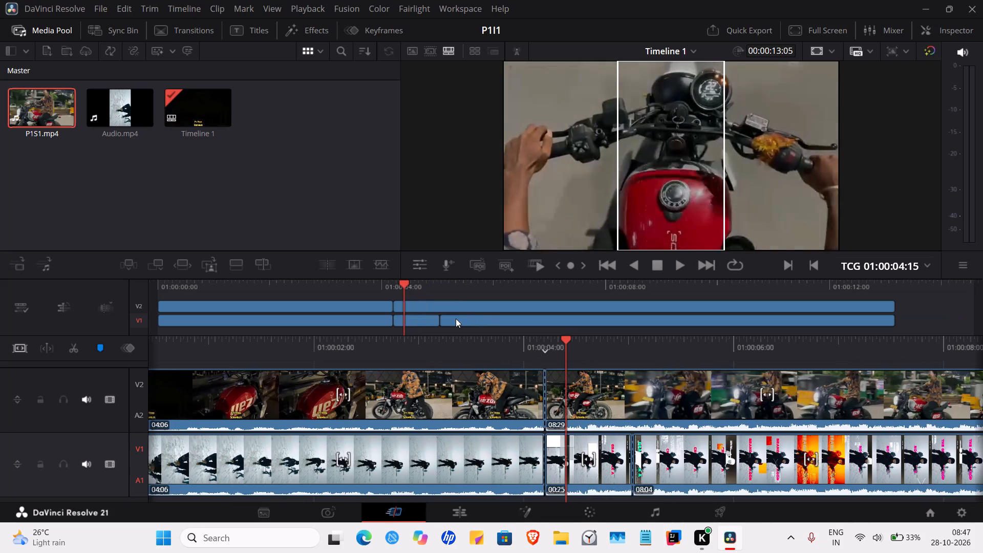
{"action": "left_click_drag", "start_coordinate": [456, 318], "coordinate": [499, 318]}
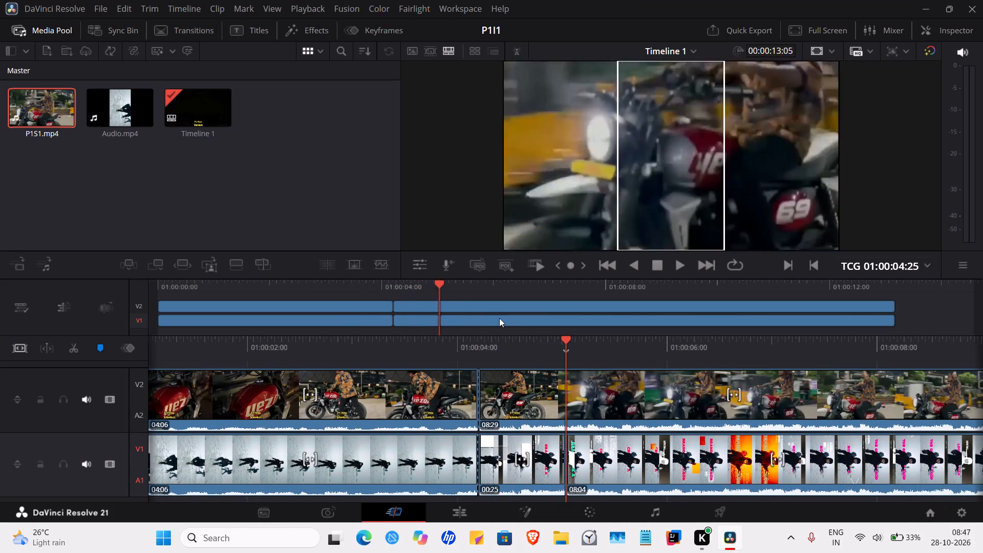
{"action": "left_click_drag", "start_coordinate": [499, 318], "coordinate": [485, 318]}
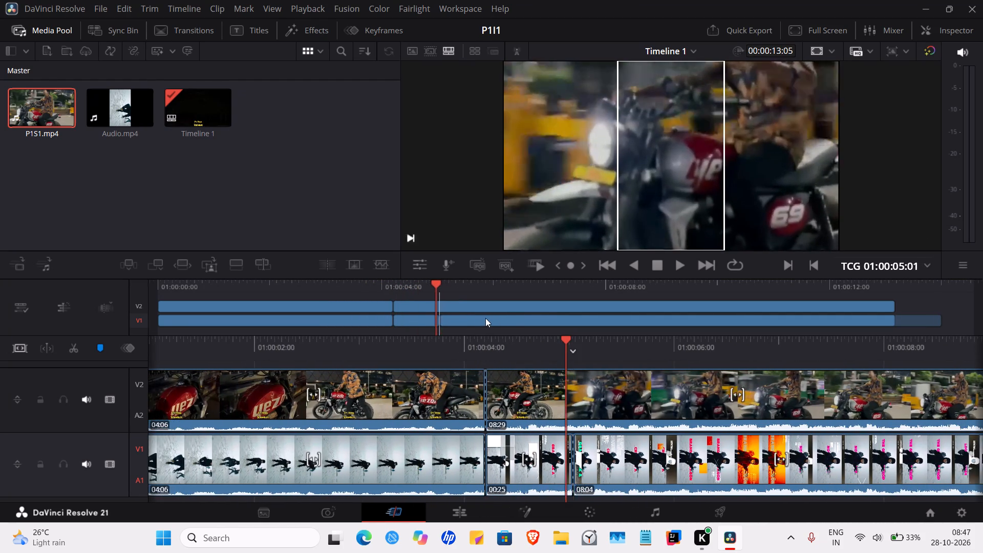
{"action": "left_click_drag", "start_coordinate": [485, 318], "coordinate": [484, 316]}
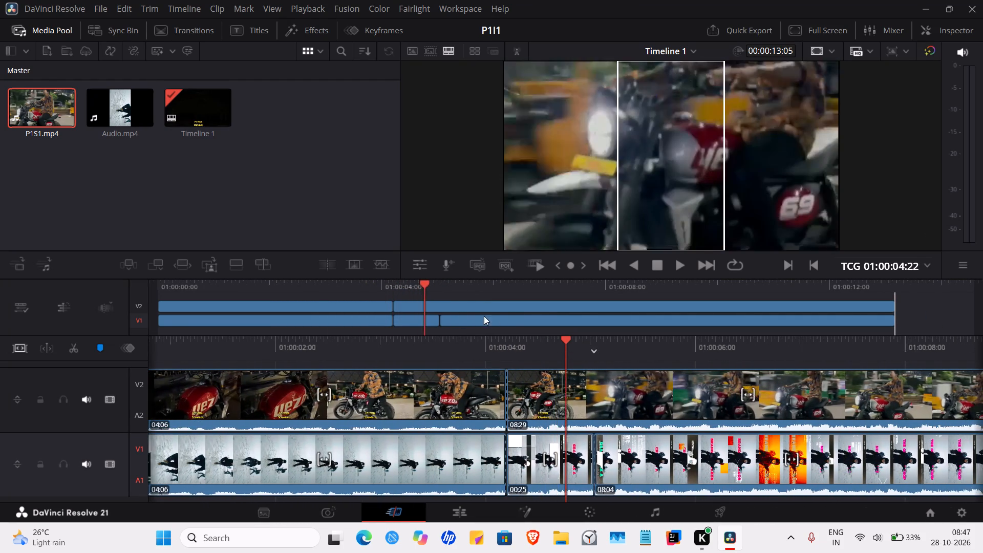
{"action": "left_click_drag", "start_coordinate": [484, 316], "coordinate": [599, 311]}
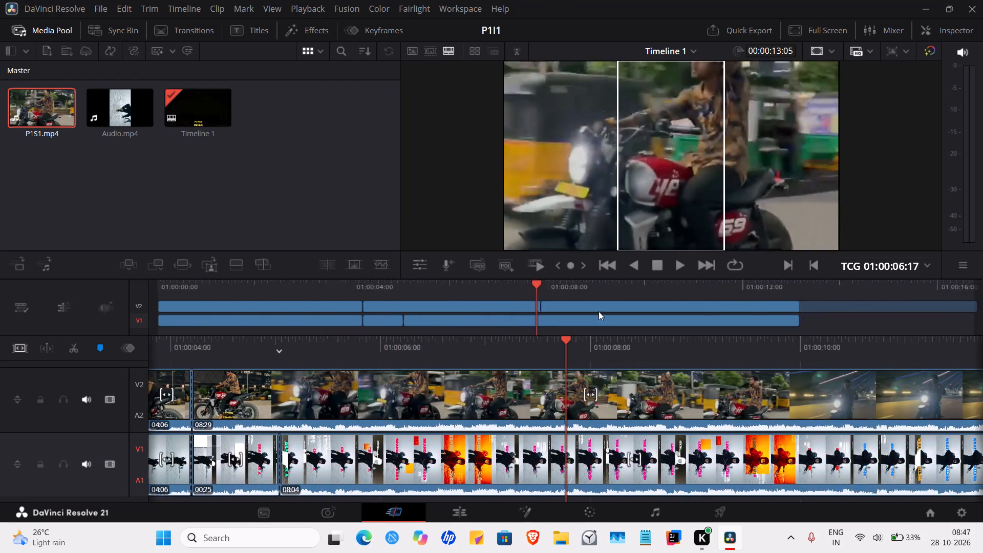
{"action": "left_click_drag", "start_coordinate": [599, 311], "coordinate": [575, 316]}
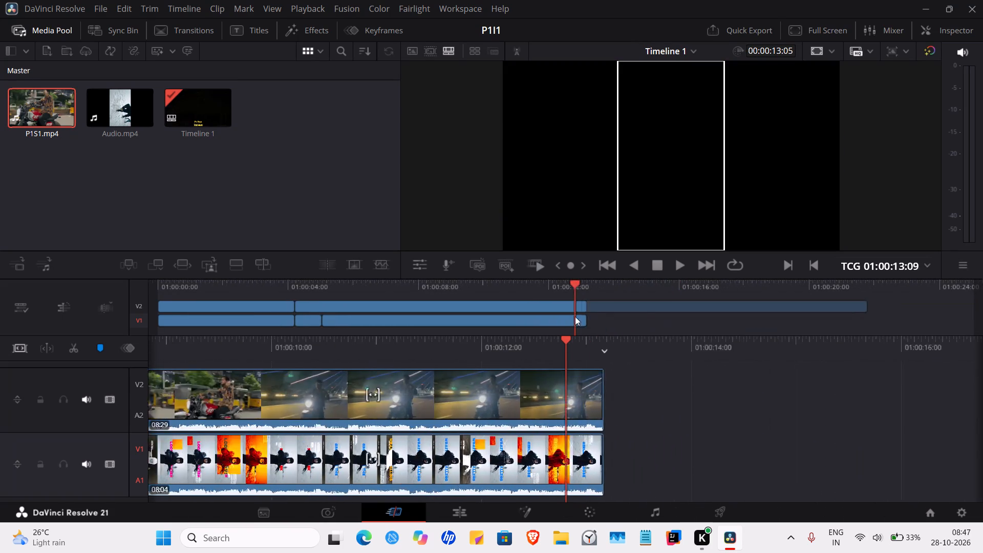
{"action": "left_click_drag", "start_coordinate": [575, 316], "coordinate": [213, 329]}
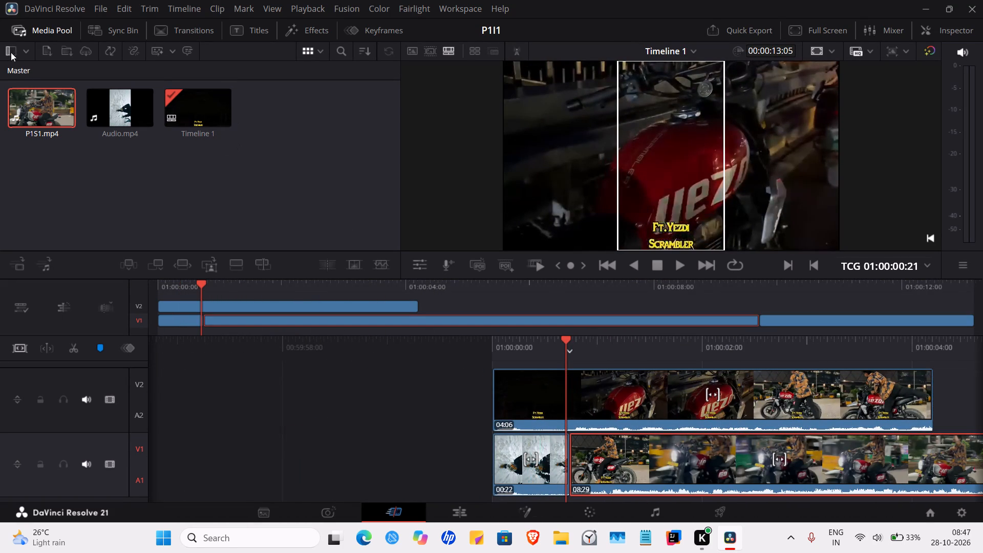
Import Test1.mp4 from the ChanduP1 folder into the media pool.
{"action": "right_click", "coordinate": [135, 166]}
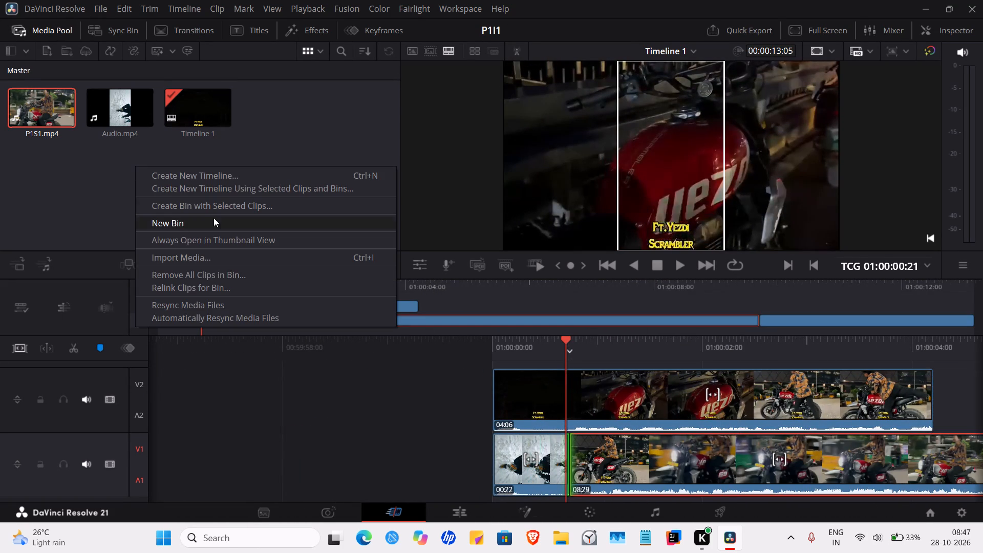
{"action": "left_click", "coordinate": [199, 262]}
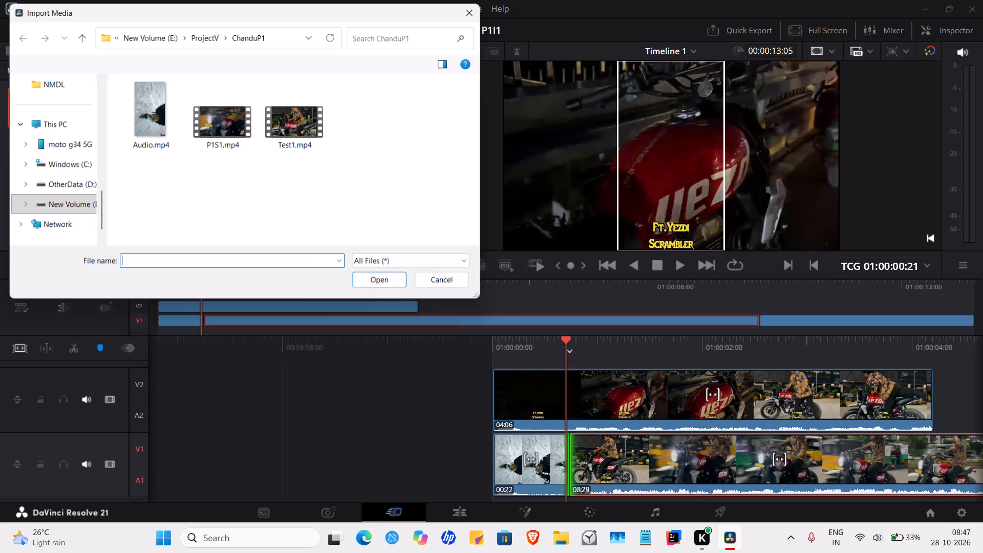
{"action": "left_click", "coordinate": [290, 130]}
{"action": "left_click_drag", "start_coordinate": [303, 125], "coordinate": [376, 243]}
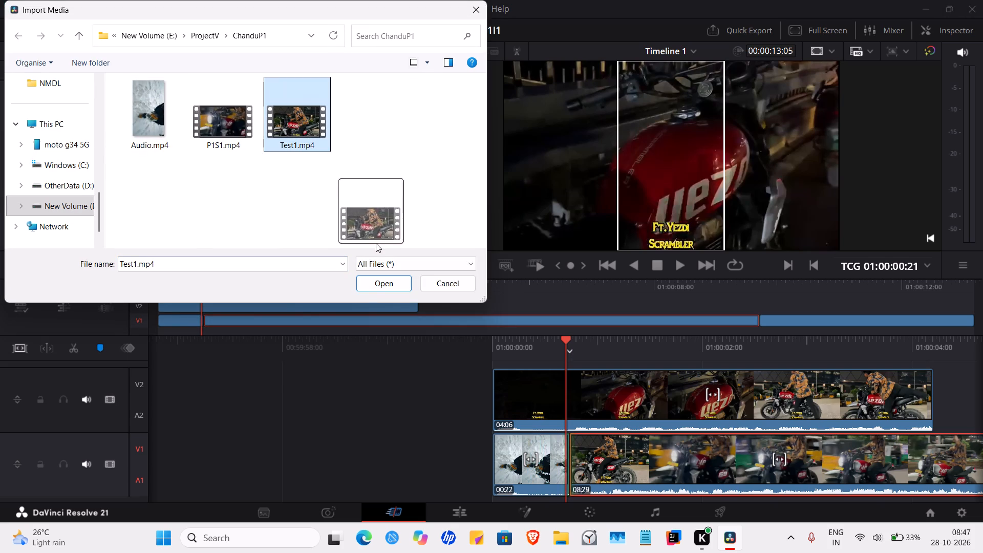
{"action": "left_click_drag", "start_coordinate": [376, 243], "coordinate": [256, 415]}
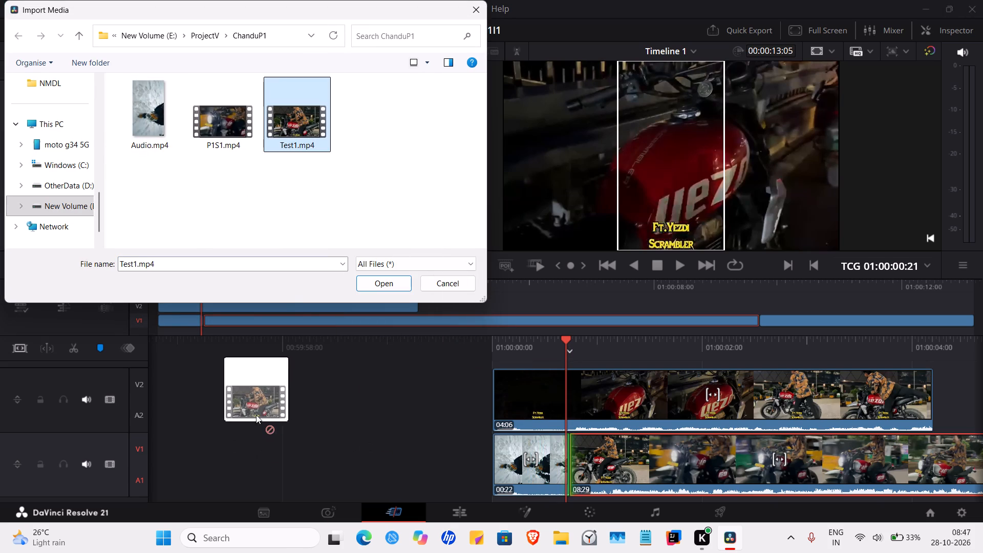
{"action": "left_click_drag", "start_coordinate": [256, 415], "coordinate": [294, 166]}
{"action": "left_click", "coordinate": [380, 286]}
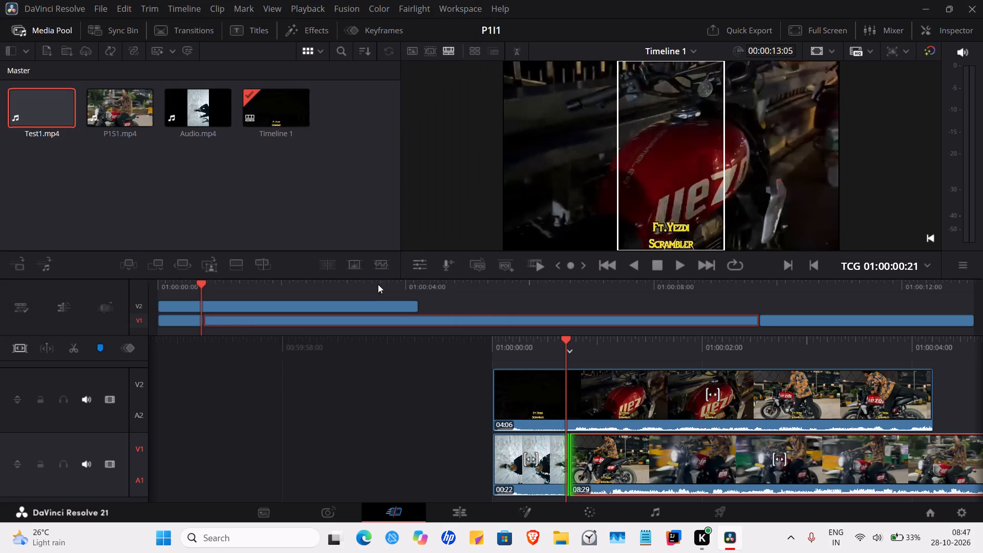
Apply a clip duration of 00:00:04:06 to the first P1S1.mp4 part on V2.
{"action": "right_click", "coordinate": [547, 384]}
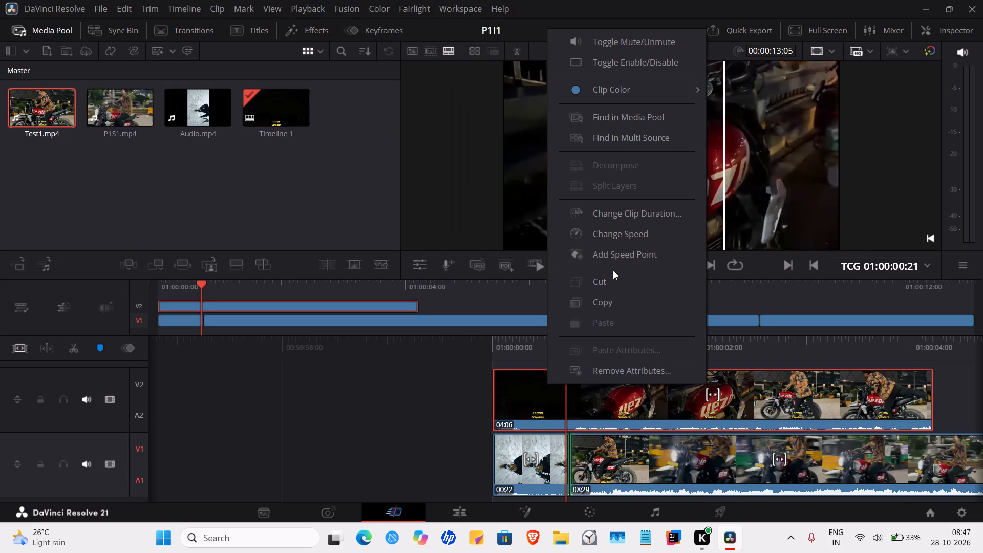
{"action": "key", "text": "ctrl+d"}
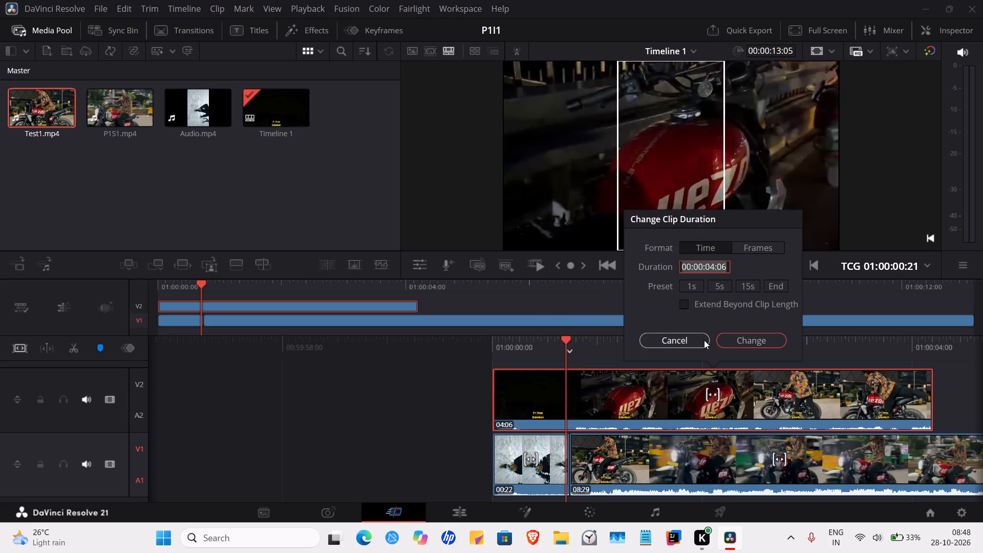
{"action": "left_click", "coordinate": [749, 337]}
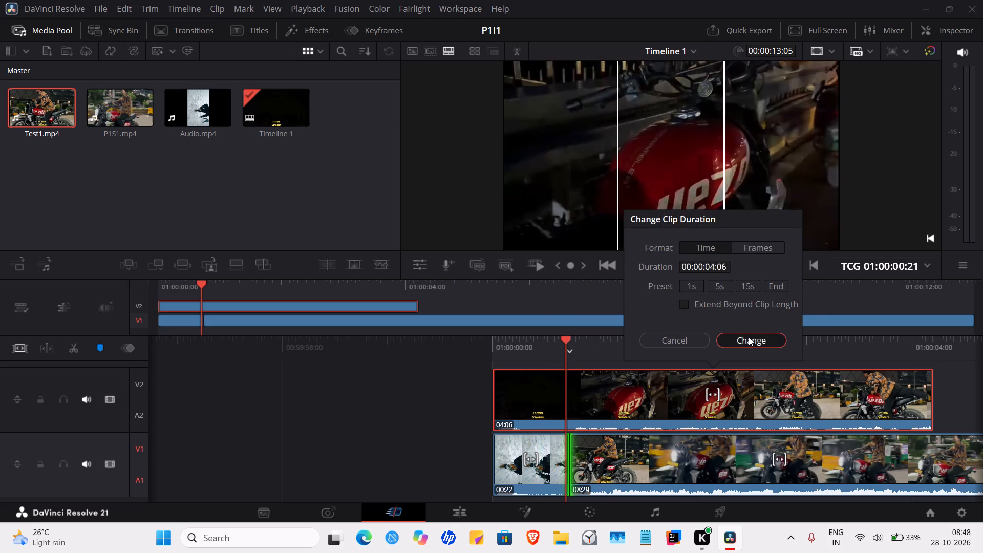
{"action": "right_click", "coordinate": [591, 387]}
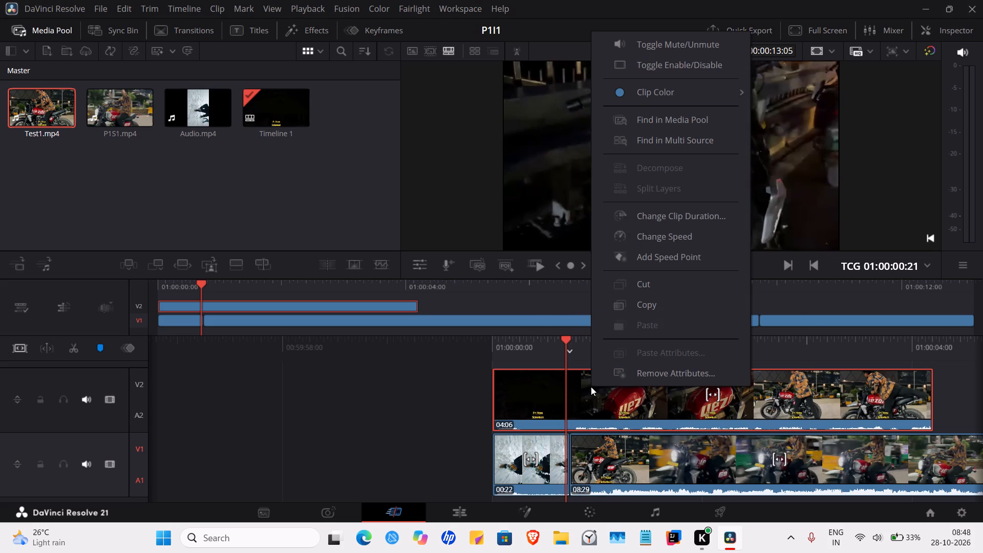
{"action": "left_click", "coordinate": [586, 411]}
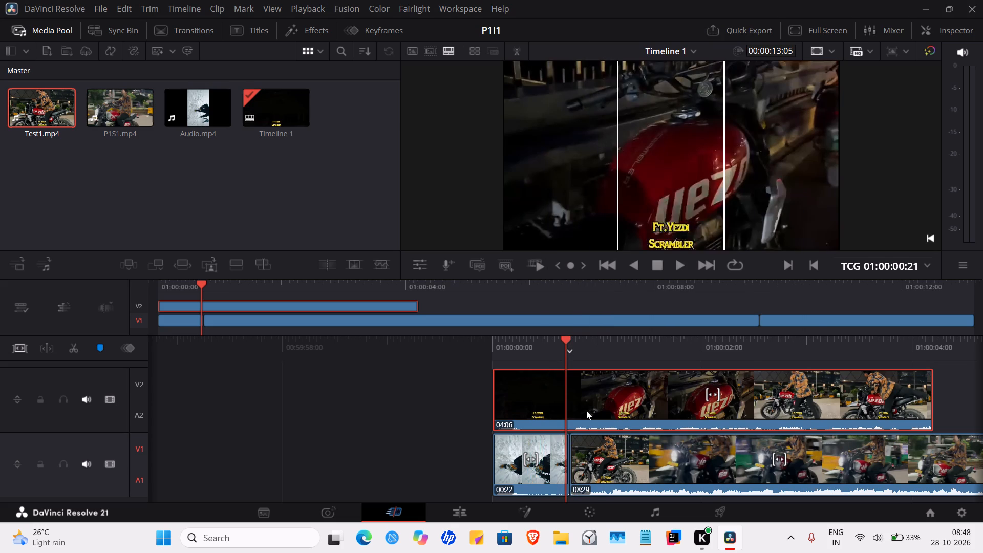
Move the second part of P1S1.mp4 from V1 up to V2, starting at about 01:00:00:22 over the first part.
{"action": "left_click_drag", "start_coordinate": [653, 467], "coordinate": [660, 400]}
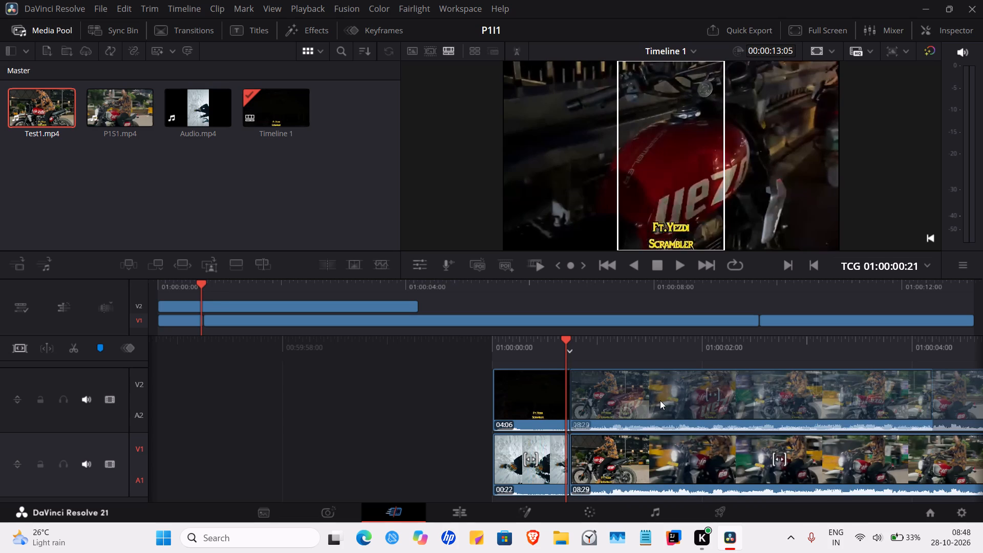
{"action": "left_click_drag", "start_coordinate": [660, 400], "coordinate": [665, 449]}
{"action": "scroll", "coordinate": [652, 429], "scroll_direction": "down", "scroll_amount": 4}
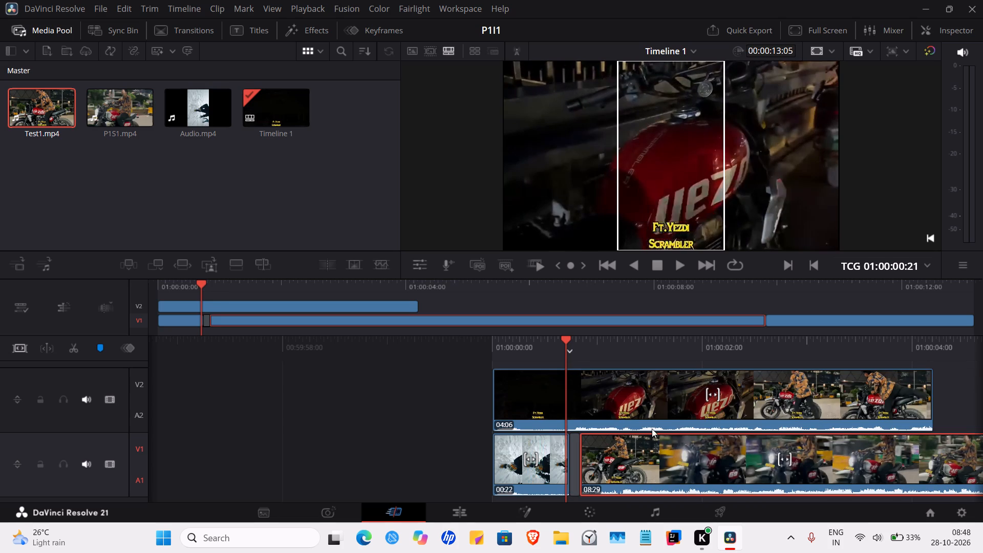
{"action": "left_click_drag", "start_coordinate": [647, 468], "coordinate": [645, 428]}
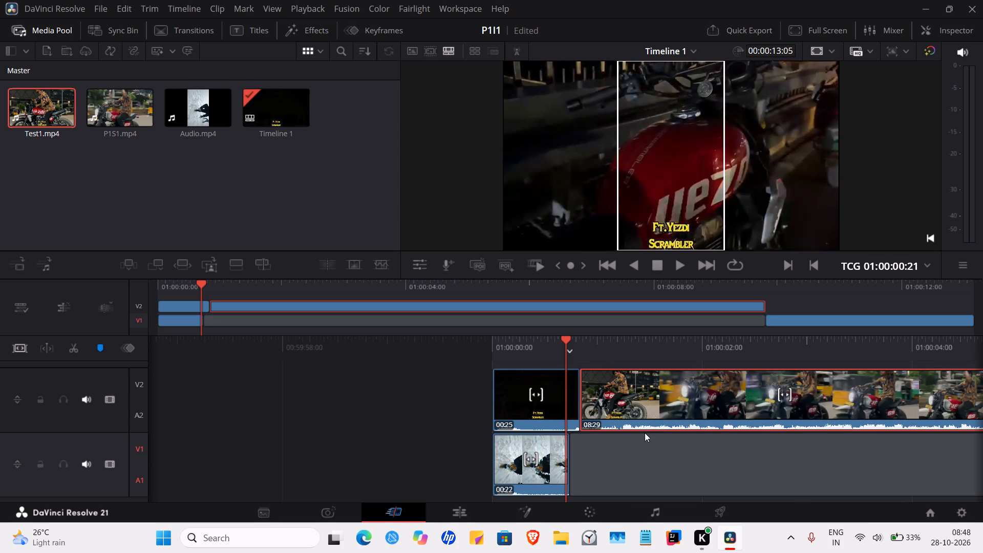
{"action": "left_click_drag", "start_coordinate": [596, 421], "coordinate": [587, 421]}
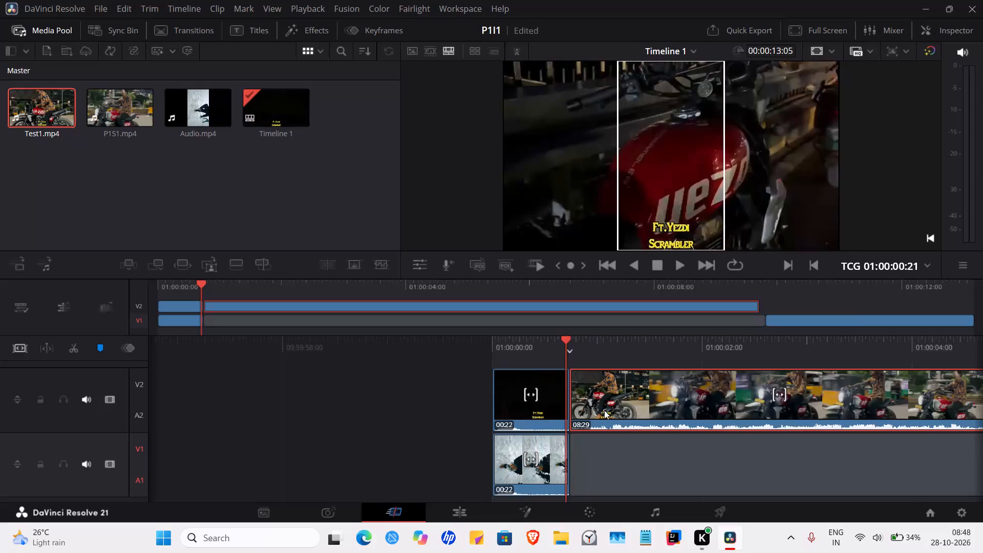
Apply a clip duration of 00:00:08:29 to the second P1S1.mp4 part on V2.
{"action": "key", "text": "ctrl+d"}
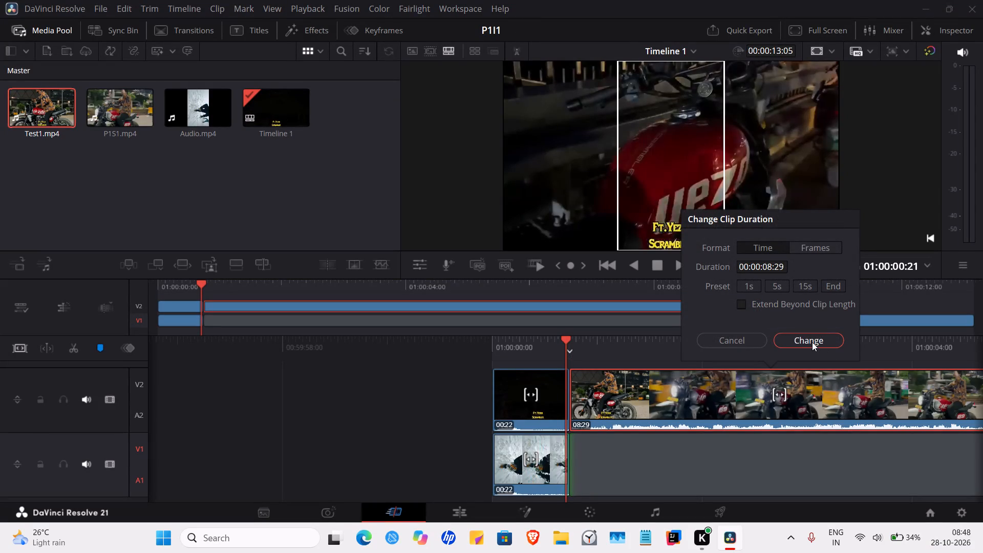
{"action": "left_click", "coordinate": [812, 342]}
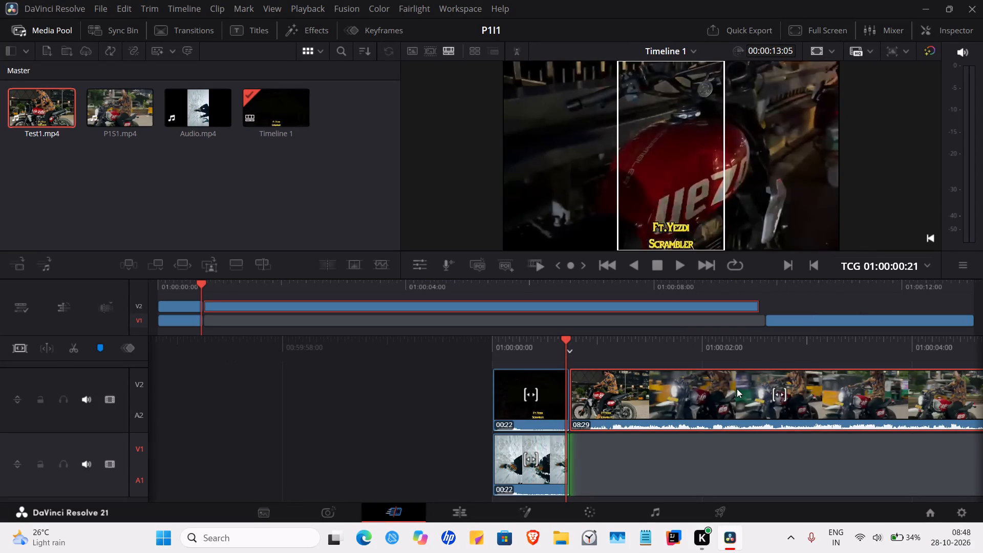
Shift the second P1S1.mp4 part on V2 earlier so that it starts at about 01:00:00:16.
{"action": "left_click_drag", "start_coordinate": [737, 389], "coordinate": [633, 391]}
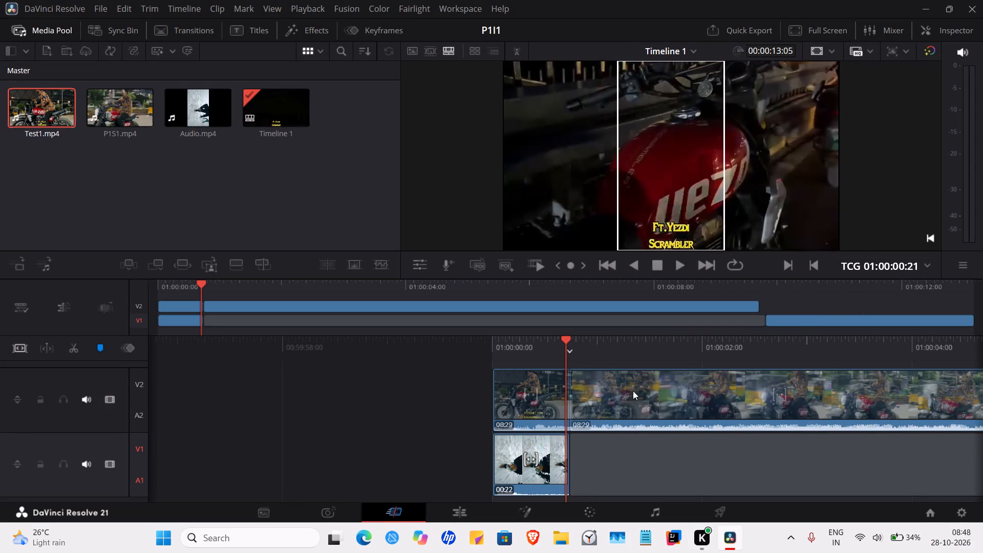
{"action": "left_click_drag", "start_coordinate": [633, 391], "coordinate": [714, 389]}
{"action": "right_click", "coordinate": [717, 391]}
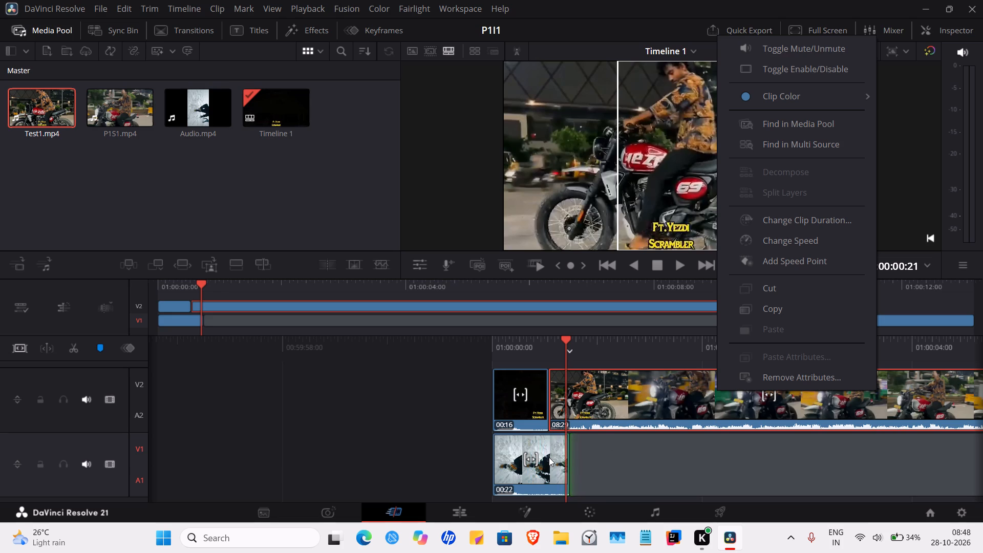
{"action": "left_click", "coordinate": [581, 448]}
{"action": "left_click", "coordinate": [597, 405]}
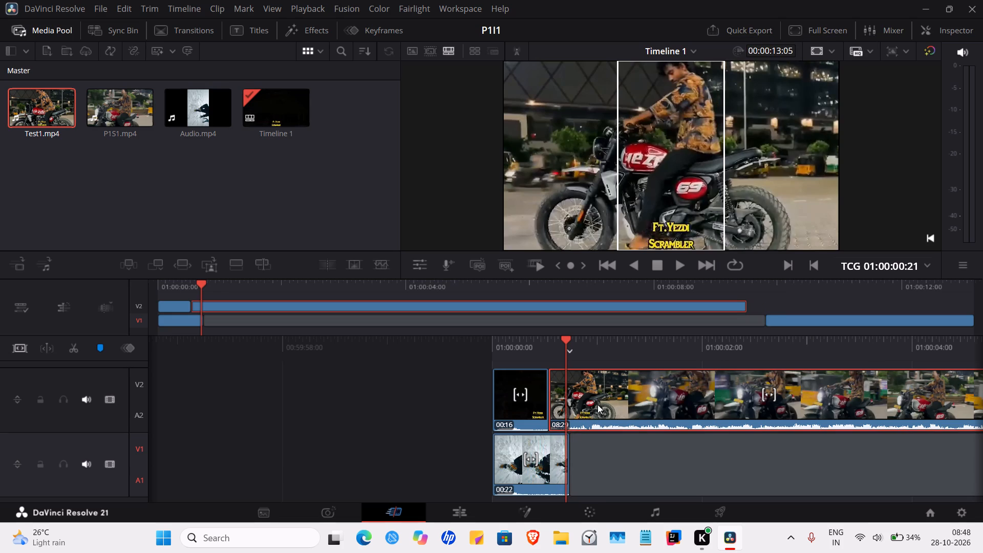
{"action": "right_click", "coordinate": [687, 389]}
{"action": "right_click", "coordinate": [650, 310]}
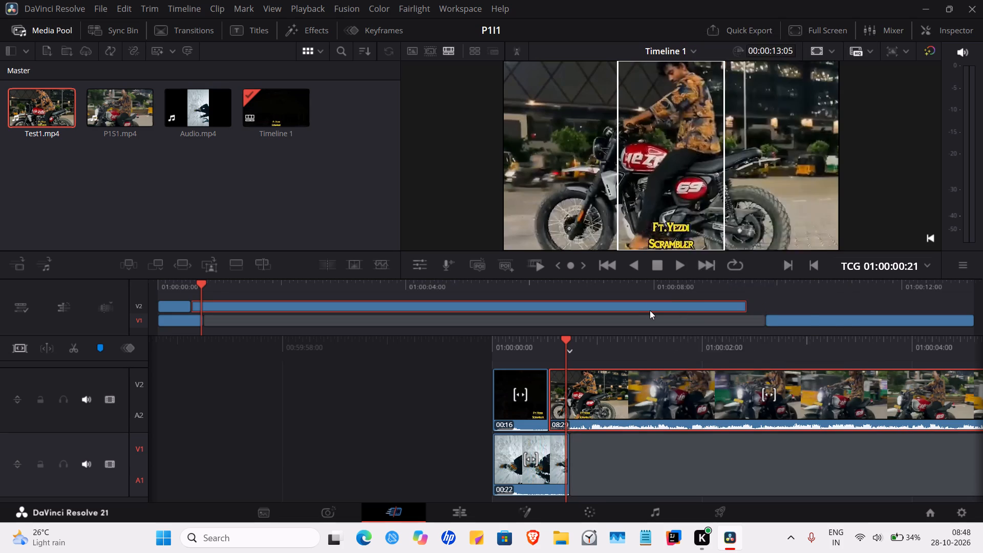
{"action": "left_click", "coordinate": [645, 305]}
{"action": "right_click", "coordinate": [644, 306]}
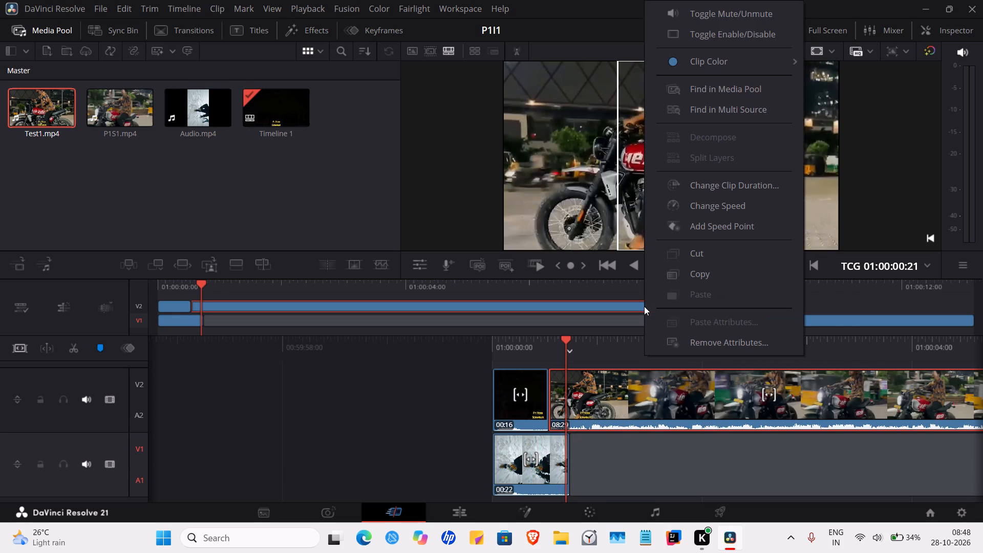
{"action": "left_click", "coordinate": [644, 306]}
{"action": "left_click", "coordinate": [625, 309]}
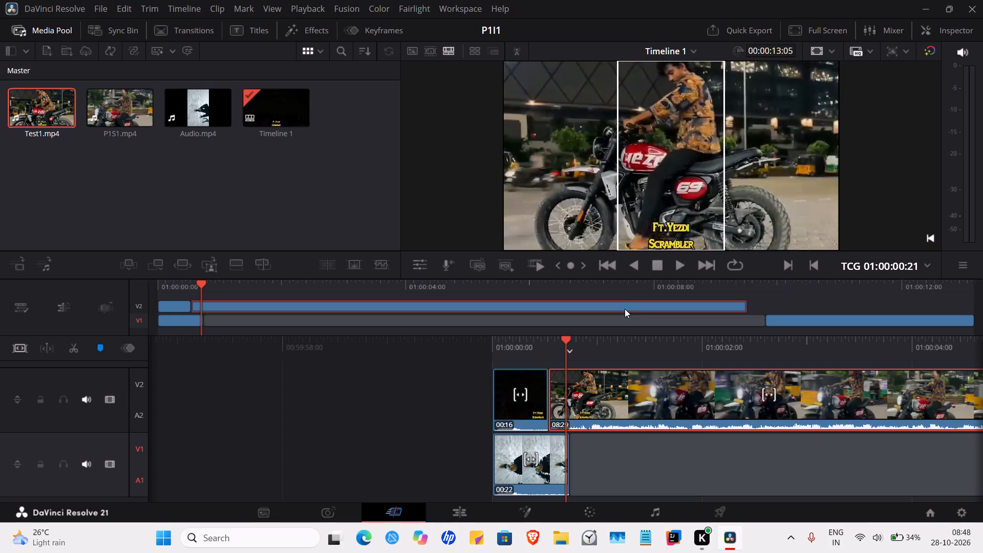
Close the current project and permanently delete project P1I1 from the local projects.
{"action": "left_click", "coordinate": [101, 12]}
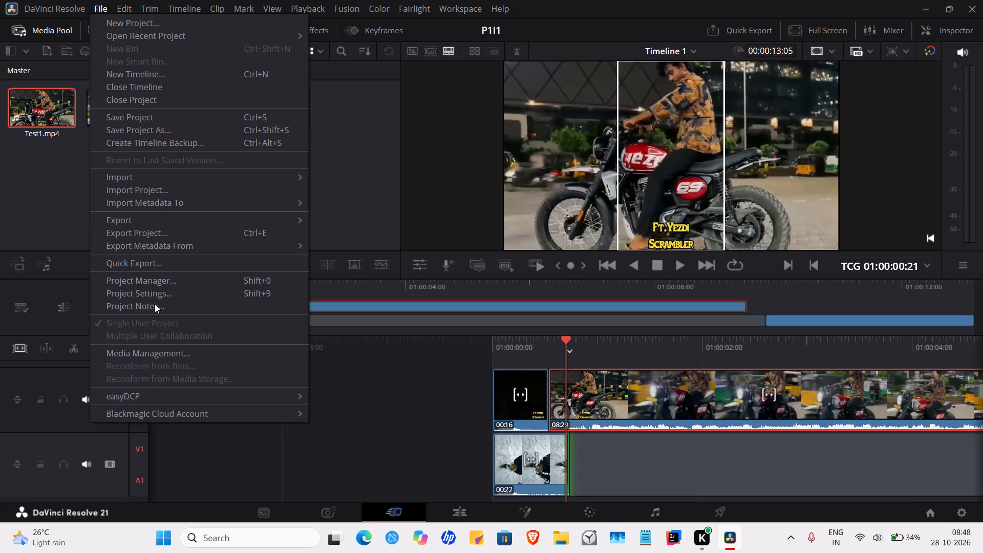
{"action": "left_click", "coordinate": [153, 99]}
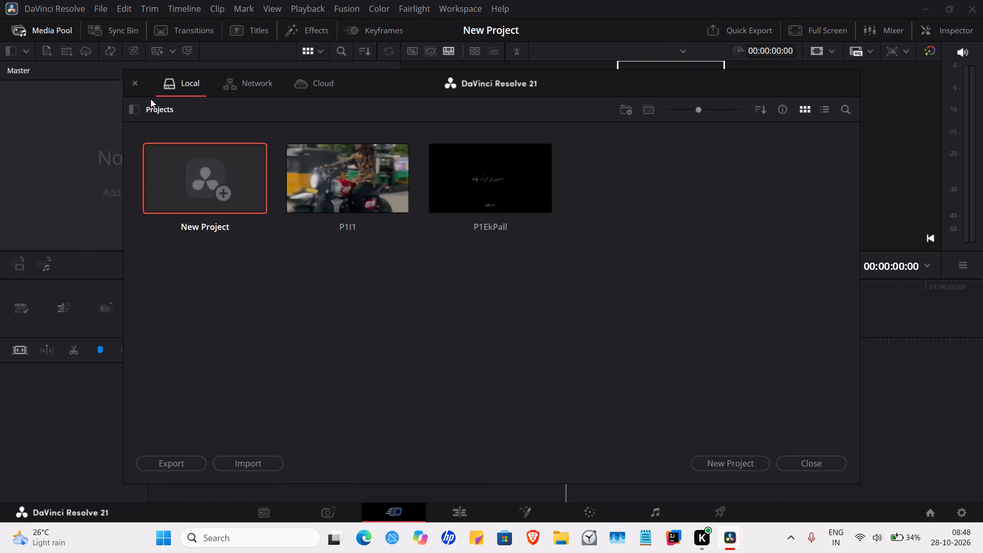
{"action": "right_click", "coordinate": [353, 186]}
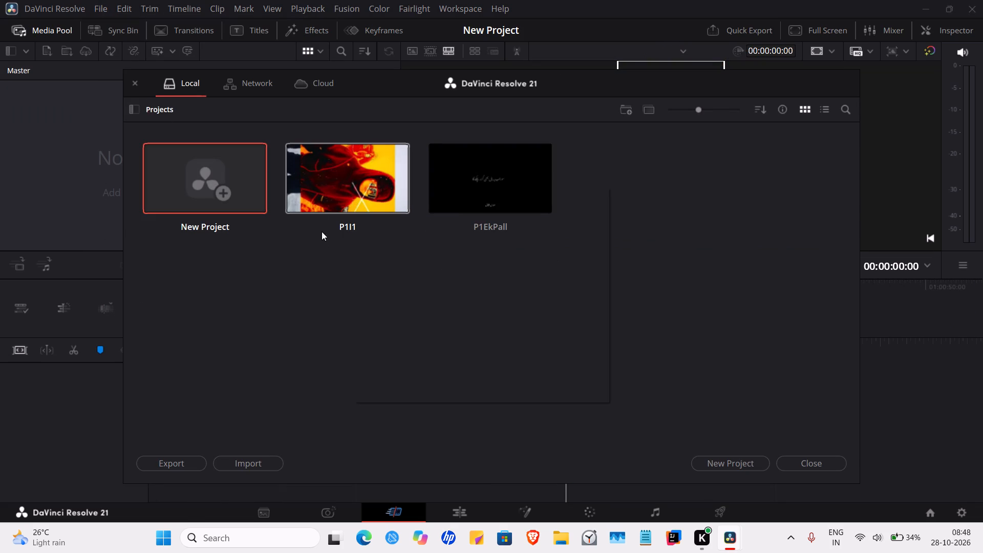
{"action": "left_click", "coordinate": [302, 288]}
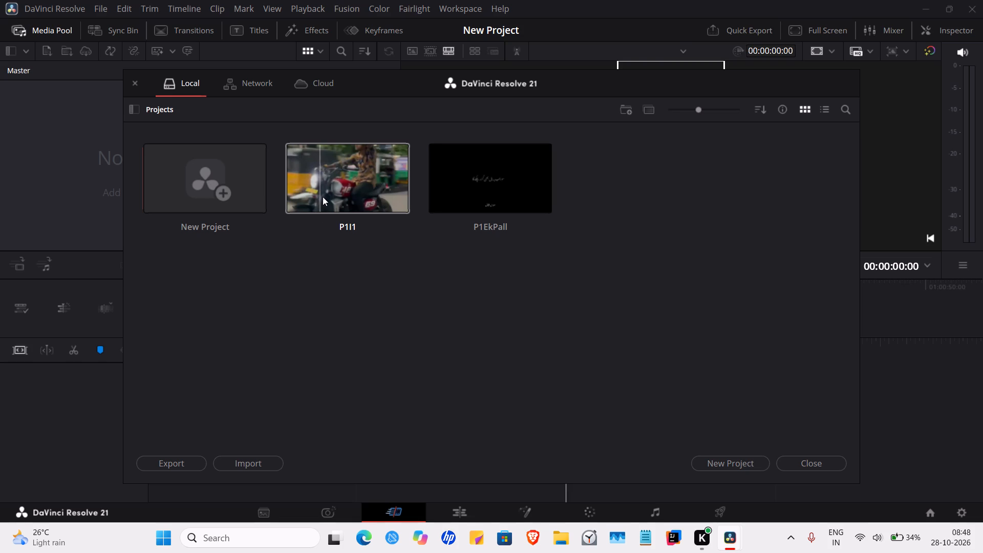
{"action": "right_click", "coordinate": [324, 194]}
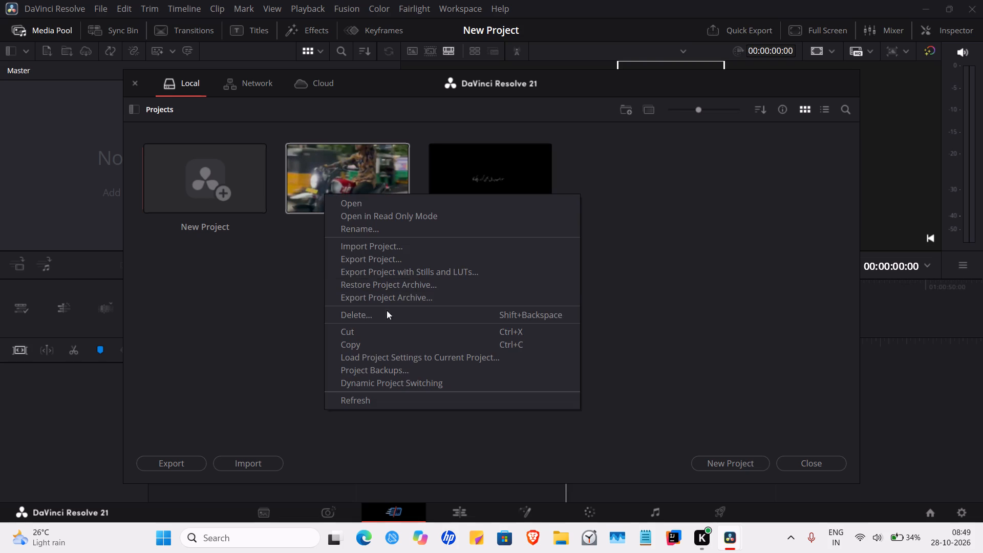
{"action": "left_click", "coordinate": [382, 319]}
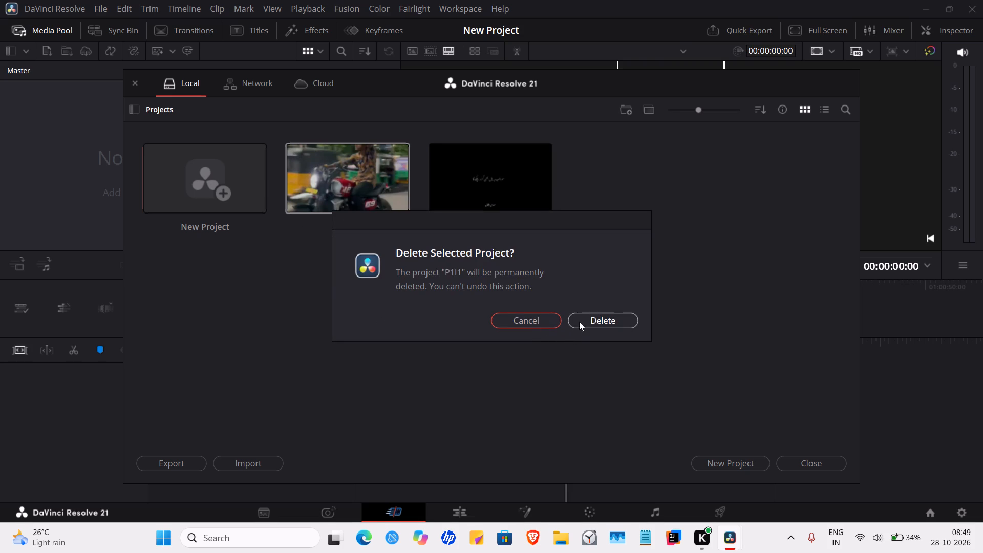
{"action": "left_click", "coordinate": [592, 322]}
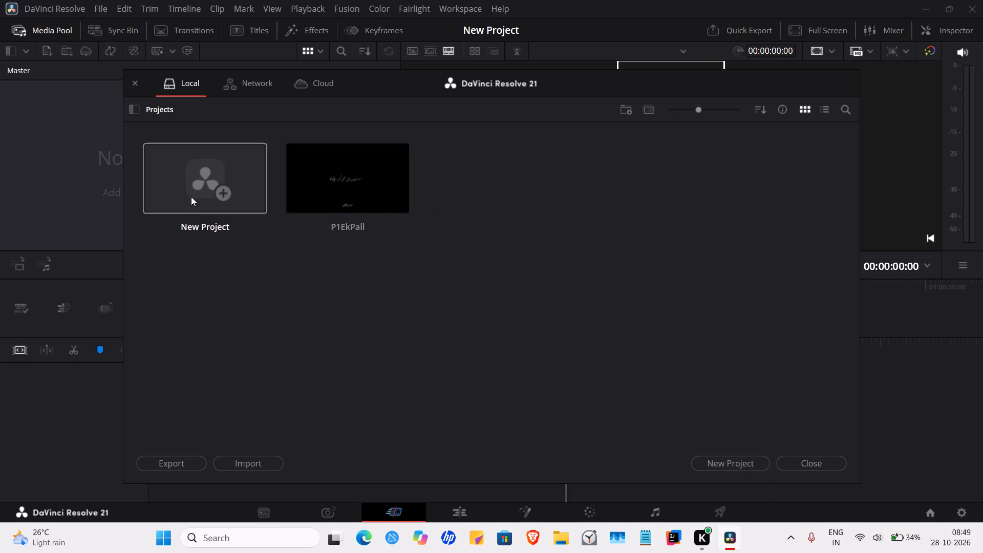
Create a new local project named P1C1 with the default media location.
{"action": "left_click", "coordinate": [191, 197]}
{"action": "key", "text": "BackSpace"}
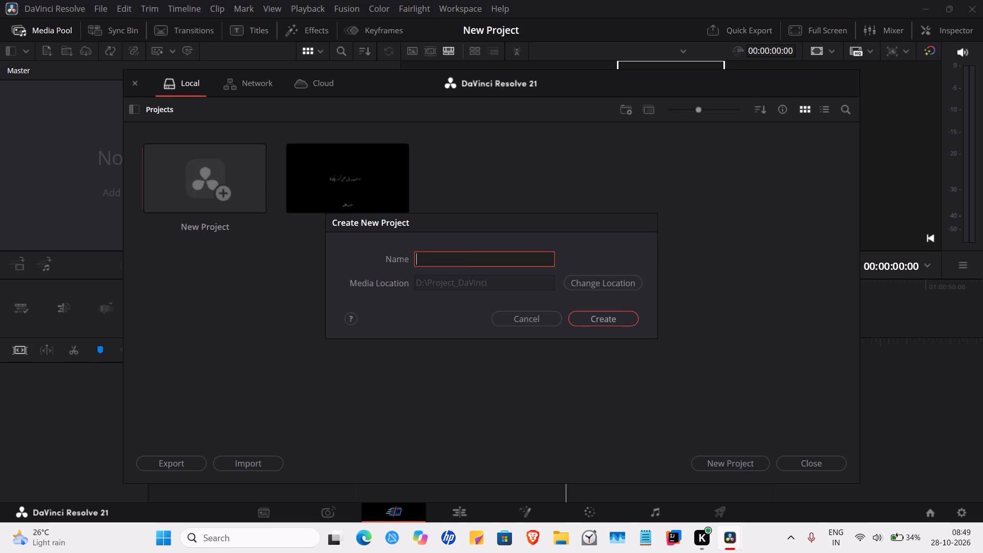
{"action": "type", "text": "P1"}
{"action": "key", "text": "shift+c"}
{"action": "key", "text": "1"}
{"action": "left_click", "coordinate": [602, 322]}
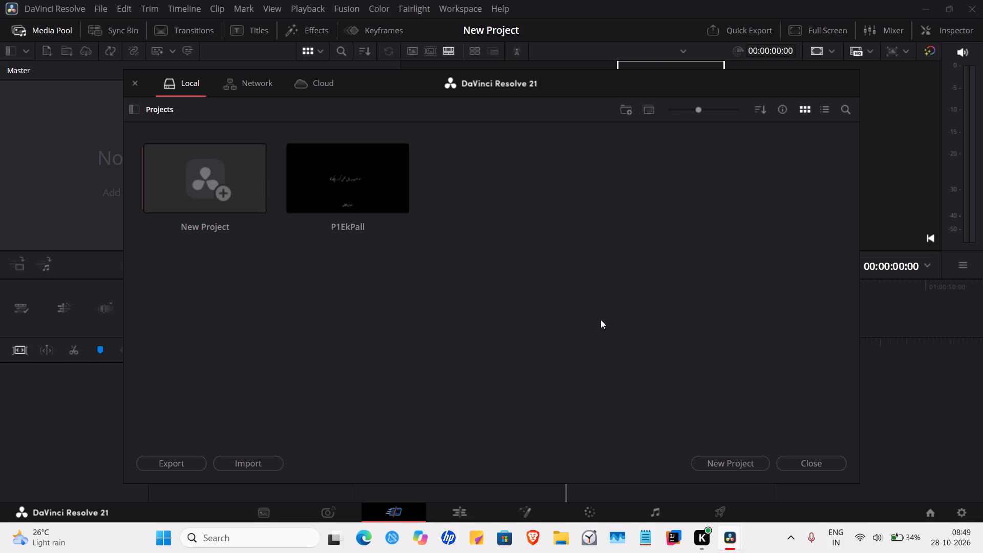
Import Audio.mp4 and Test1.mp4 from the ChanduP1 folder into the media pool, changing the project frame rate to 30 frames per second.
{"action": "right_click", "coordinate": [120, 143]}
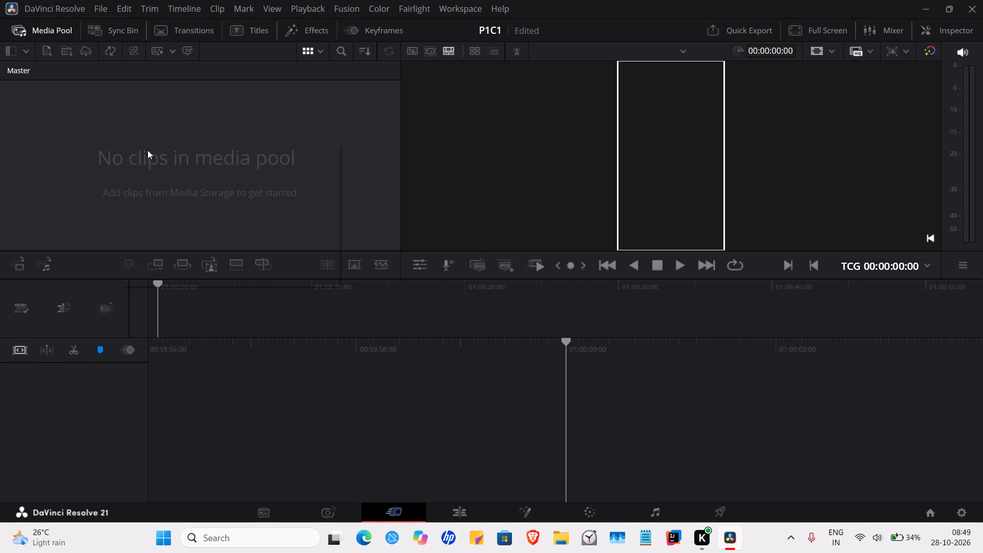
{"action": "left_click", "coordinate": [186, 217]}
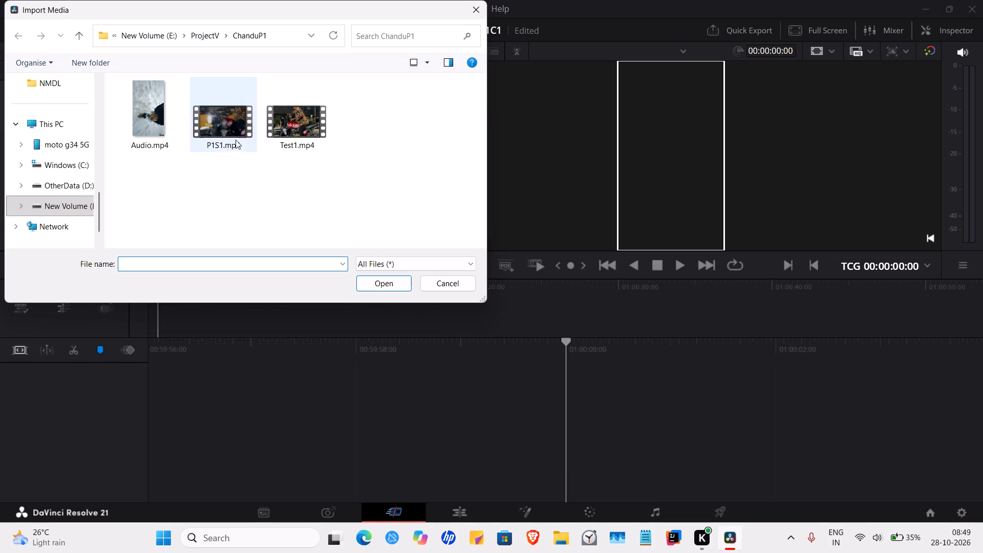
{"action": "left_click", "coordinate": [153, 130]}
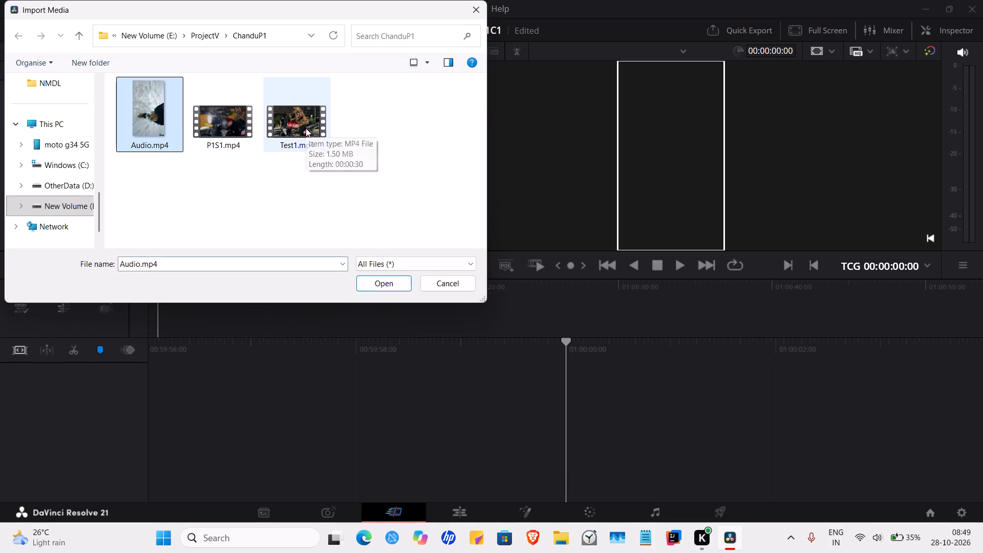
{"action": "left_click", "coordinate": [306, 128]}
{"action": "left_click", "coordinate": [122, 120], "text": "ctrl"}
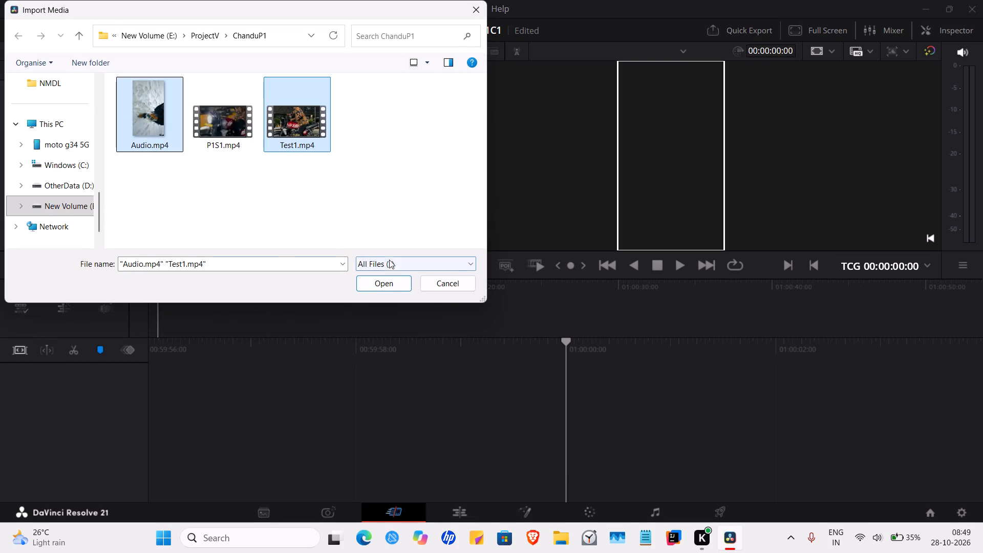
{"action": "left_click", "coordinate": [390, 285]}
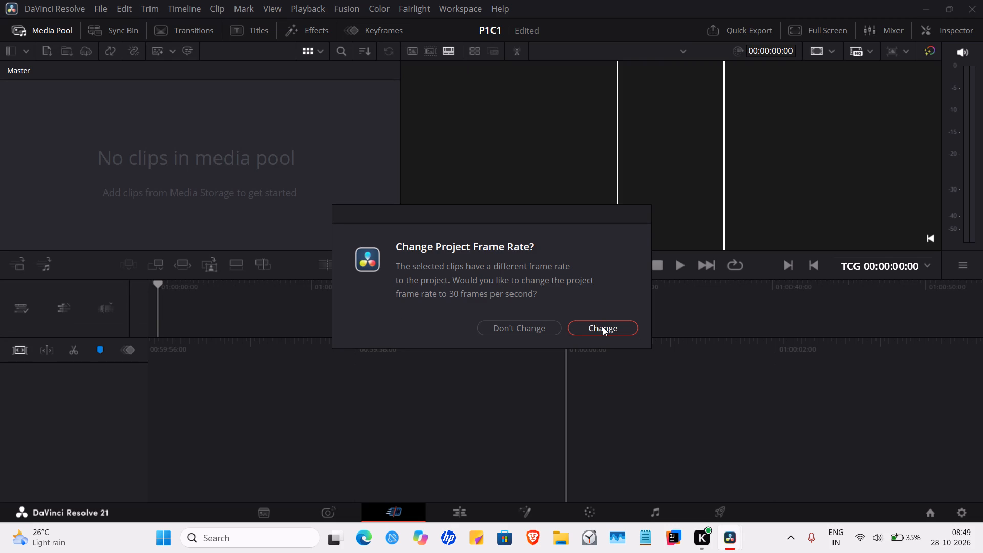
{"action": "left_click", "coordinate": [603, 327]}
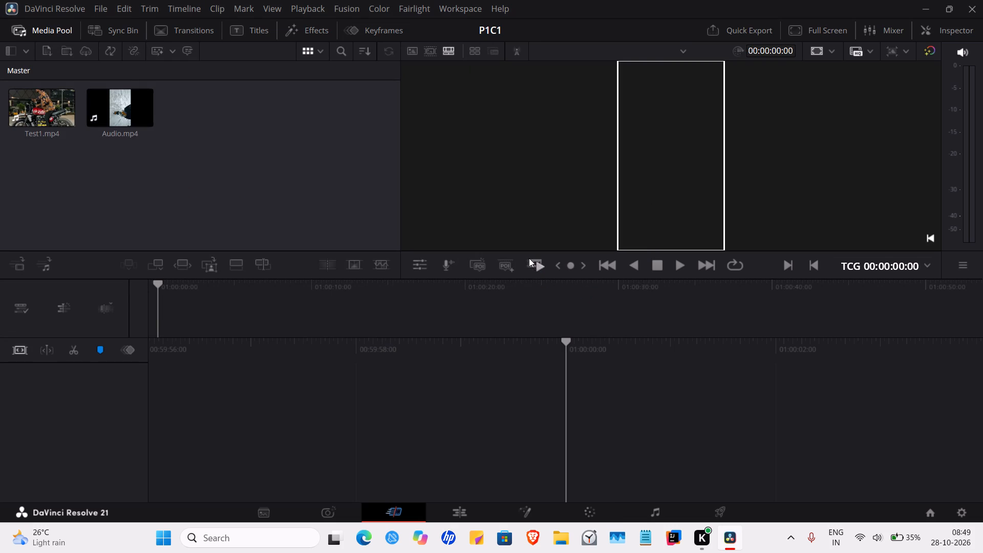
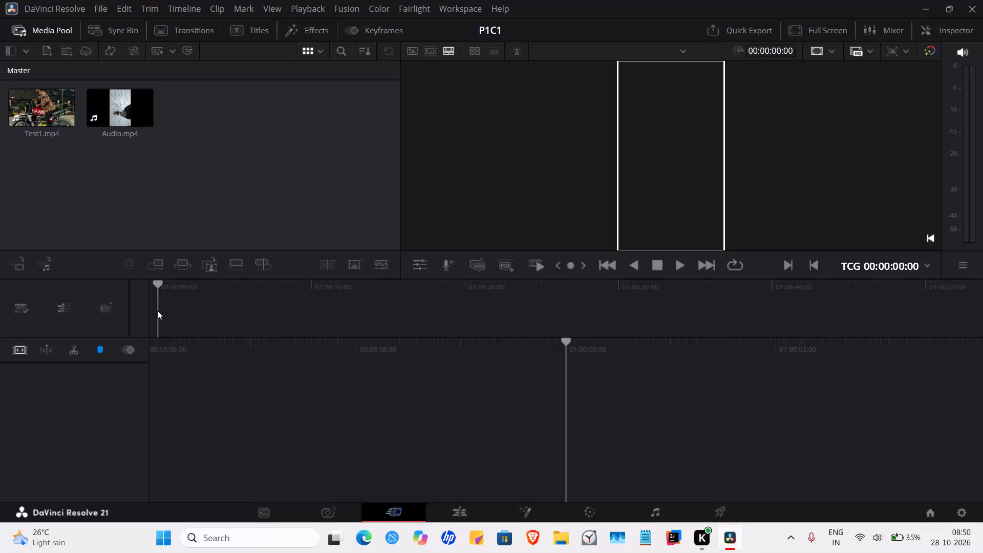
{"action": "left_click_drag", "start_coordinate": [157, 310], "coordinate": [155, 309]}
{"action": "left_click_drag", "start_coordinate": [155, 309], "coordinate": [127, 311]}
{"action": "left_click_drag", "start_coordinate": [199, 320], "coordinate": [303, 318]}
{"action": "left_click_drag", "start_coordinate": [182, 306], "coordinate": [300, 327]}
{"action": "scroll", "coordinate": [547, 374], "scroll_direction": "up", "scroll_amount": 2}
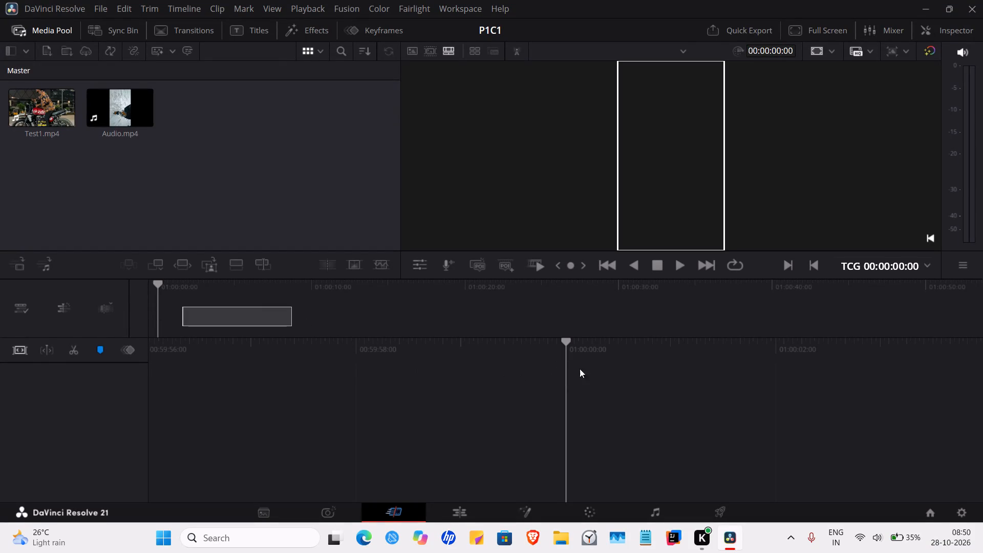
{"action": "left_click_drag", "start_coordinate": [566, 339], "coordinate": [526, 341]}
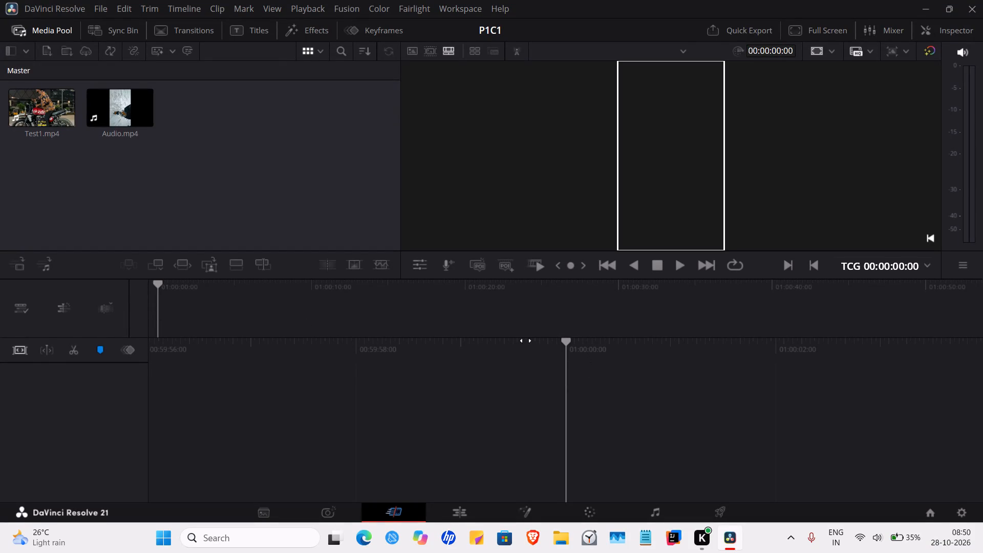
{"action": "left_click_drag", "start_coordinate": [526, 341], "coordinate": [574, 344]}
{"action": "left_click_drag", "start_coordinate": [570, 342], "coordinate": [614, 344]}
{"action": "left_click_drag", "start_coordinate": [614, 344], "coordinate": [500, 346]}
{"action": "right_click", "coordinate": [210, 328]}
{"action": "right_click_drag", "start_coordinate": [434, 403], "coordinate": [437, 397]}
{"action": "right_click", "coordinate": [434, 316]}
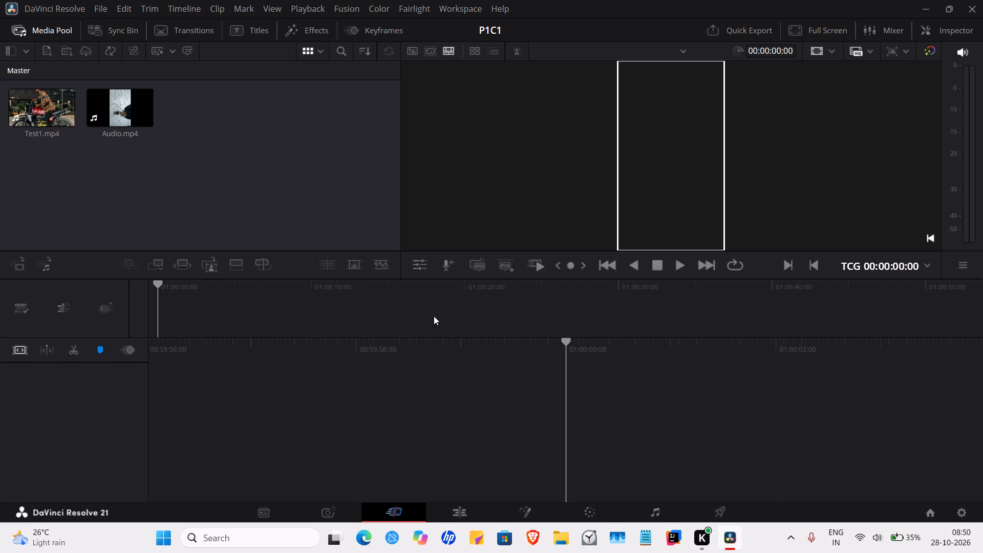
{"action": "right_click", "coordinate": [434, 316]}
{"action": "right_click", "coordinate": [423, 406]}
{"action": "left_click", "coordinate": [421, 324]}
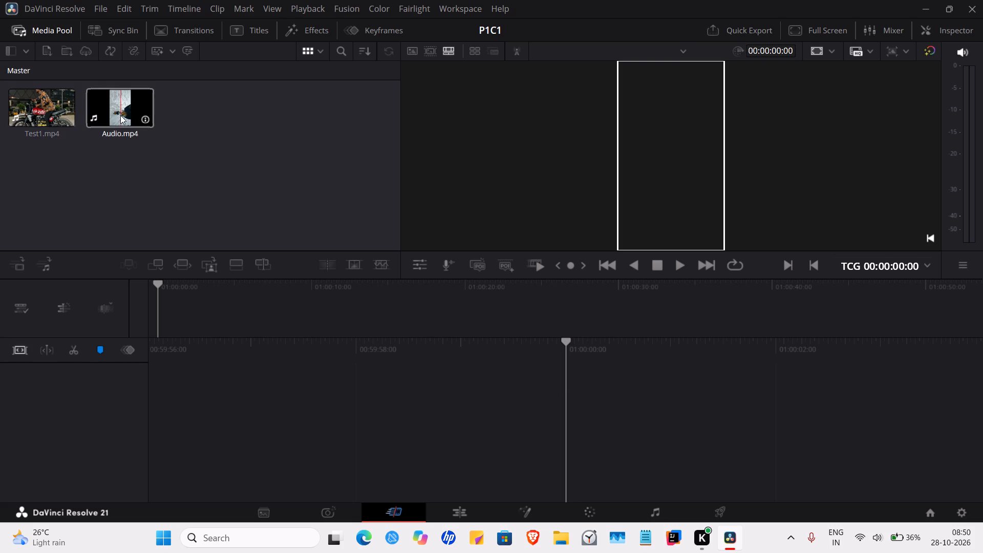
Place Audio.mp4 from the media pool on track V1 at the timeline start, 01:00:00:00.
{"action": "left_click_drag", "start_coordinate": [120, 115], "coordinate": [225, 331]}
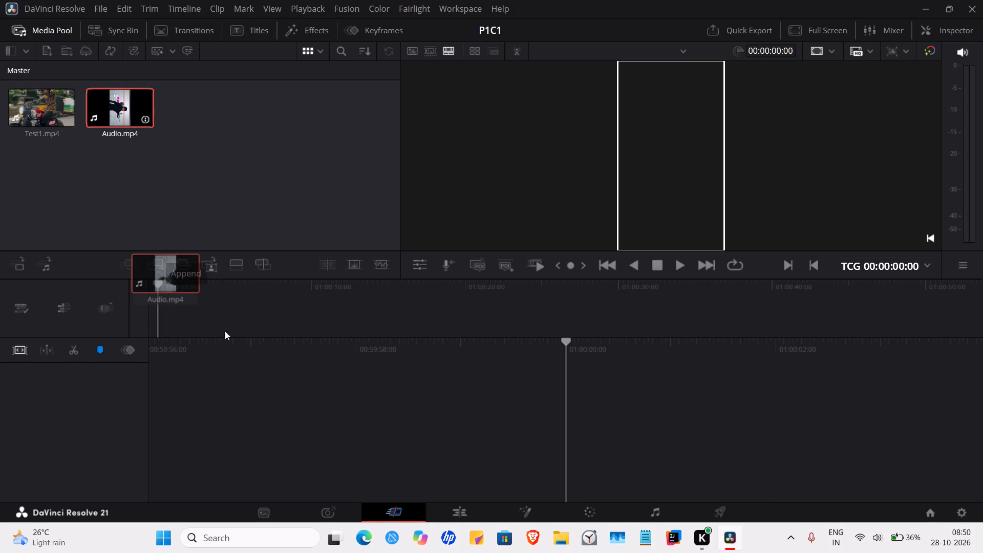
{"action": "left_click_drag", "start_coordinate": [225, 331], "coordinate": [267, 347]}
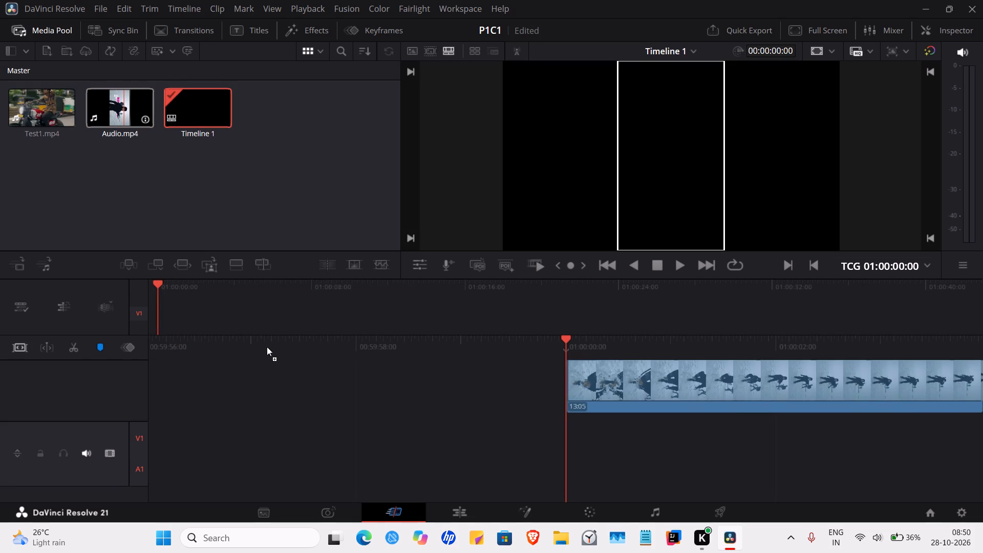
{"action": "left_click_drag", "start_coordinate": [267, 347], "coordinate": [155, 374]}
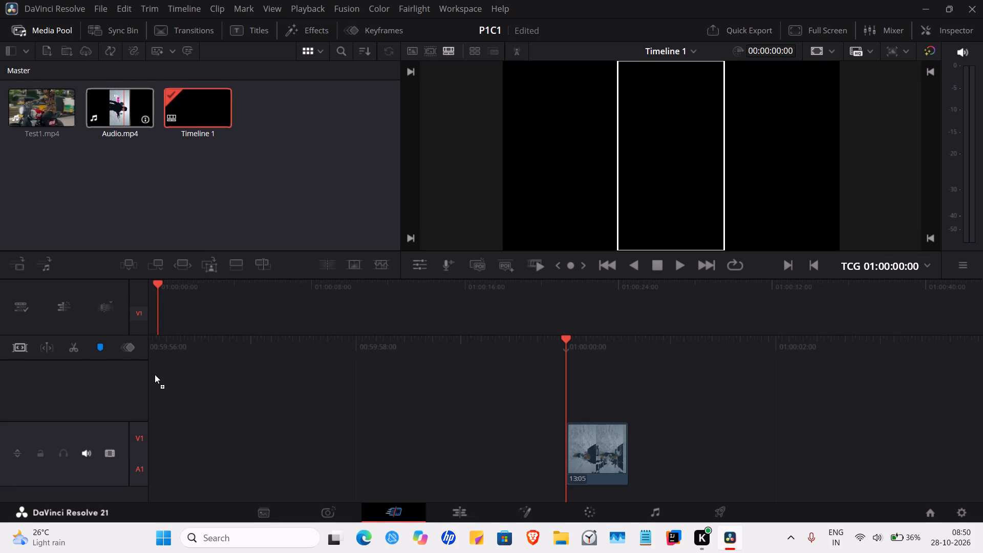
{"action": "left_click_drag", "start_coordinate": [155, 374], "coordinate": [687, 422]}
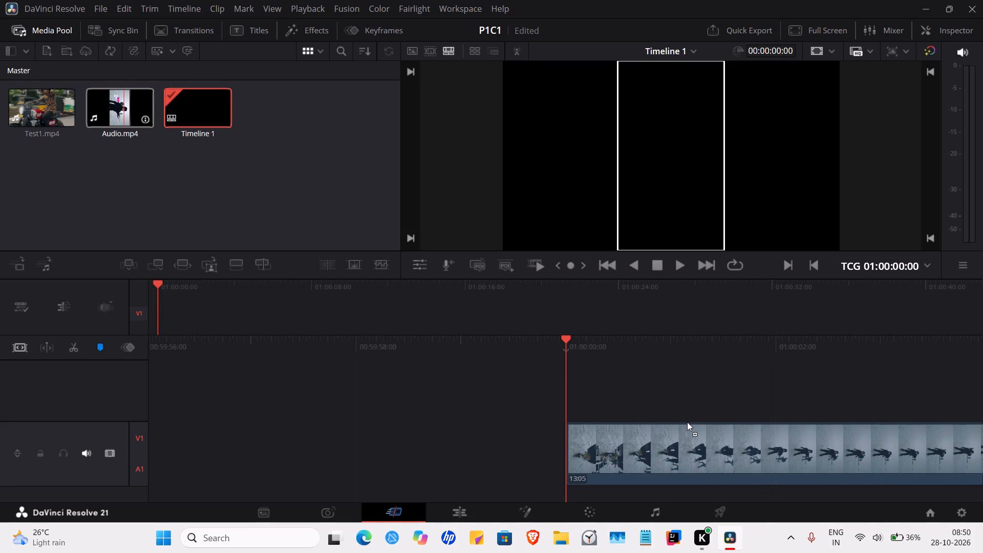
{"action": "left_click_drag", "start_coordinate": [687, 422], "coordinate": [689, 435]}
Place Test1.mp4 on a new track V2 above Audio.mp4, starting at 01:00:00:00.
{"action": "left_click_drag", "start_coordinate": [47, 118], "coordinate": [190, 190]}
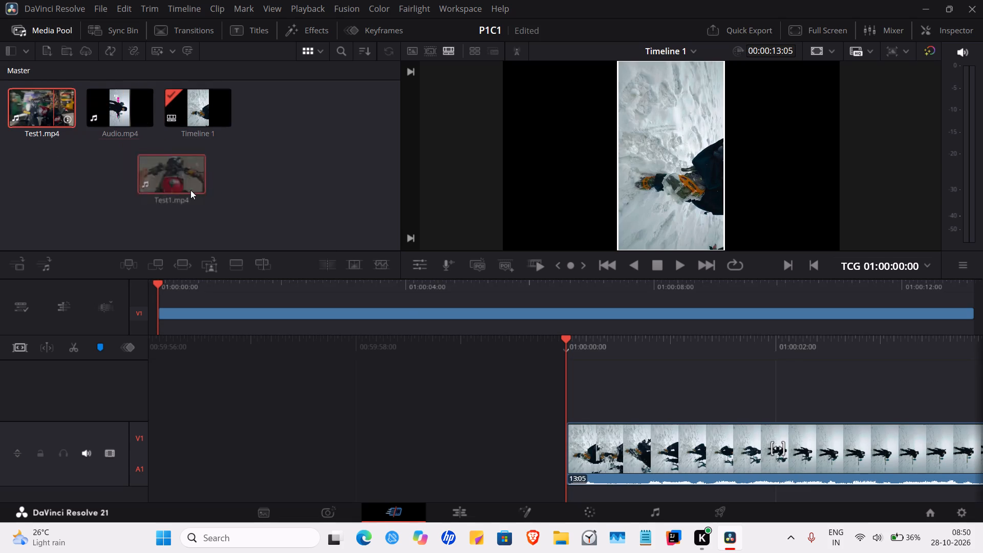
{"action": "left_click_drag", "start_coordinate": [190, 190], "coordinate": [568, 353]}
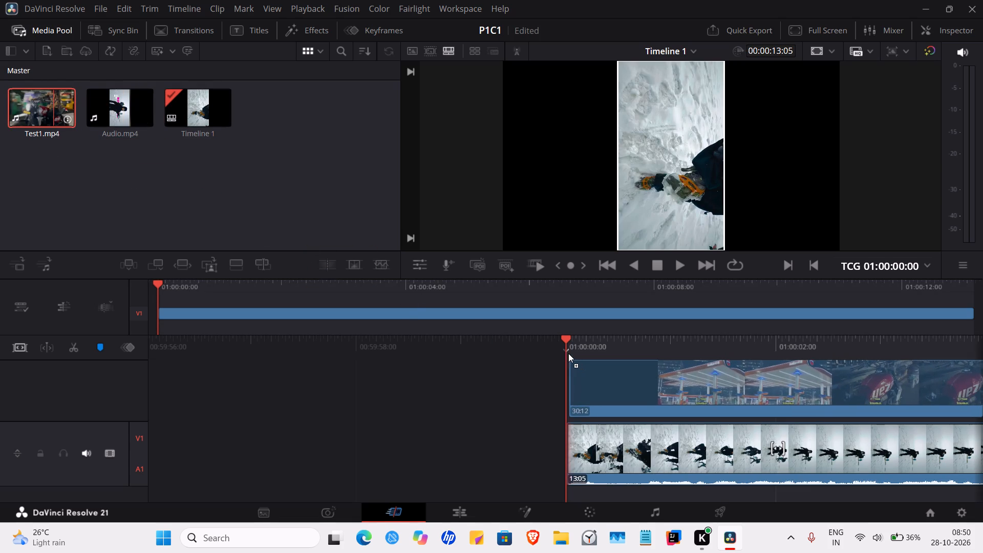
{"action": "left_click_drag", "start_coordinate": [568, 353], "coordinate": [540, 353]}
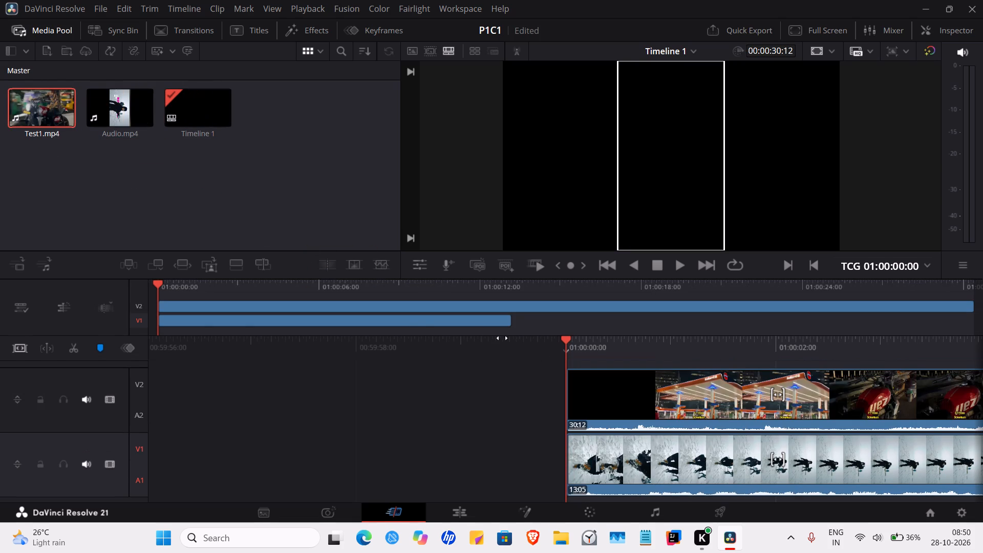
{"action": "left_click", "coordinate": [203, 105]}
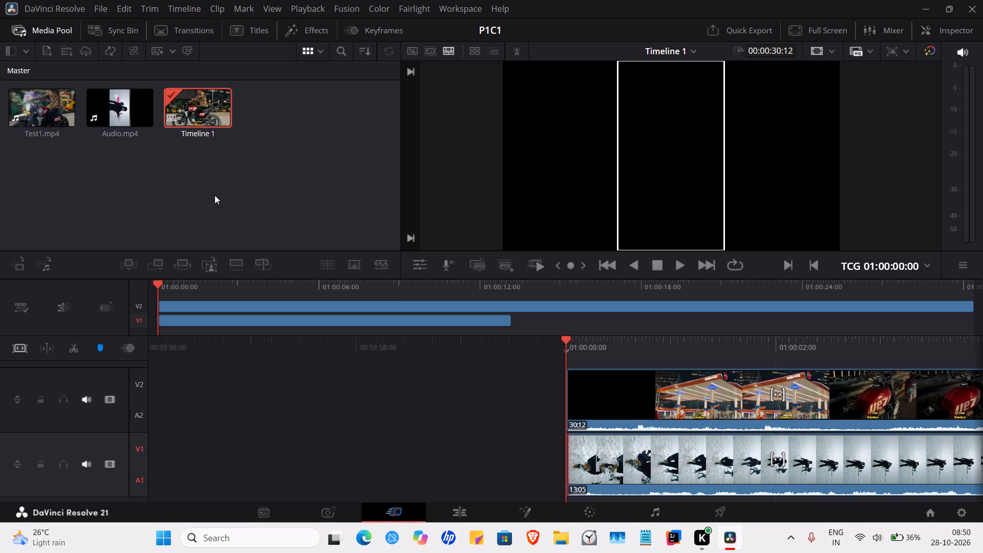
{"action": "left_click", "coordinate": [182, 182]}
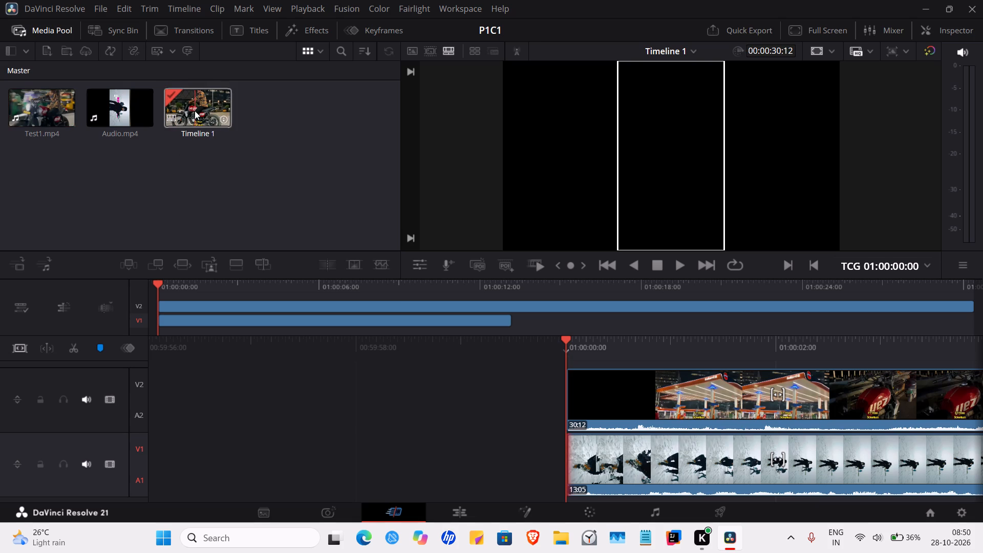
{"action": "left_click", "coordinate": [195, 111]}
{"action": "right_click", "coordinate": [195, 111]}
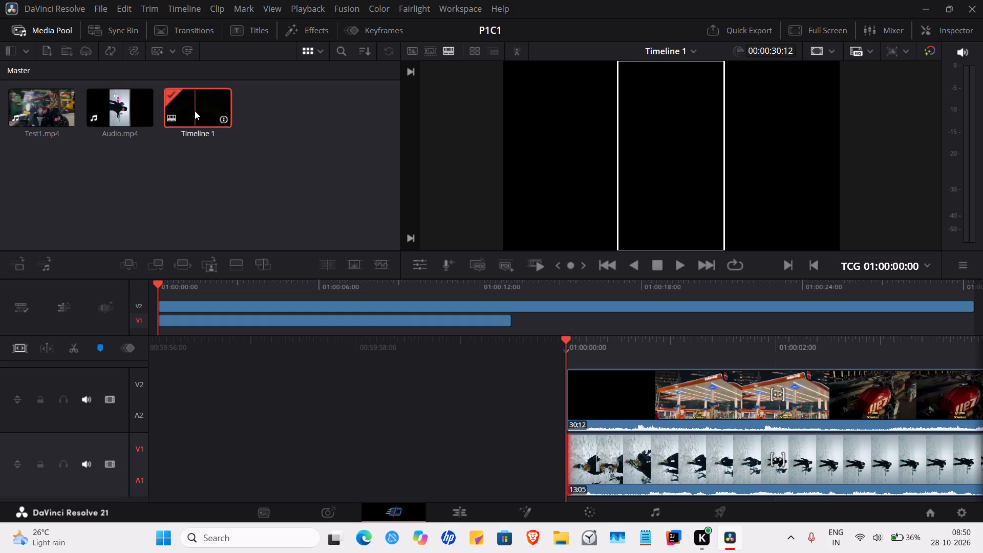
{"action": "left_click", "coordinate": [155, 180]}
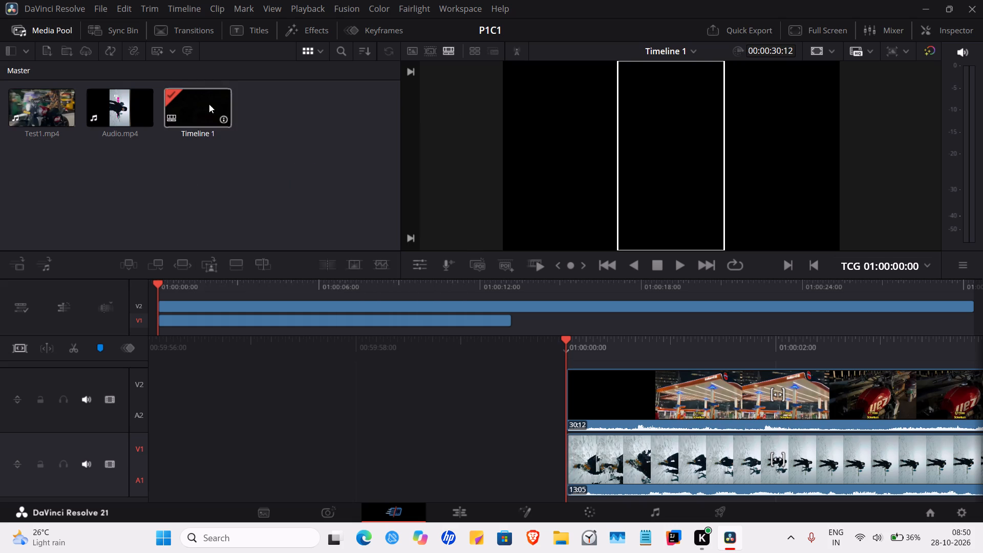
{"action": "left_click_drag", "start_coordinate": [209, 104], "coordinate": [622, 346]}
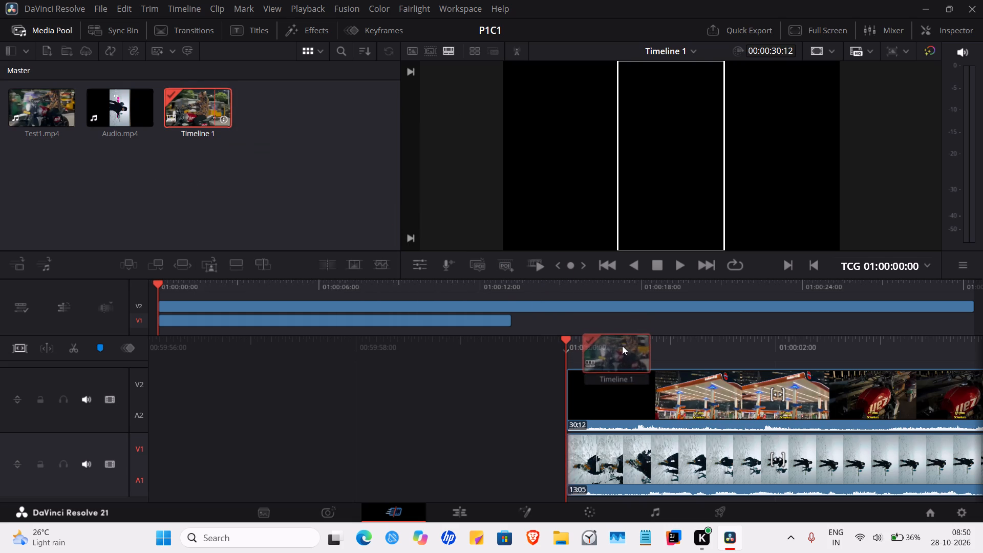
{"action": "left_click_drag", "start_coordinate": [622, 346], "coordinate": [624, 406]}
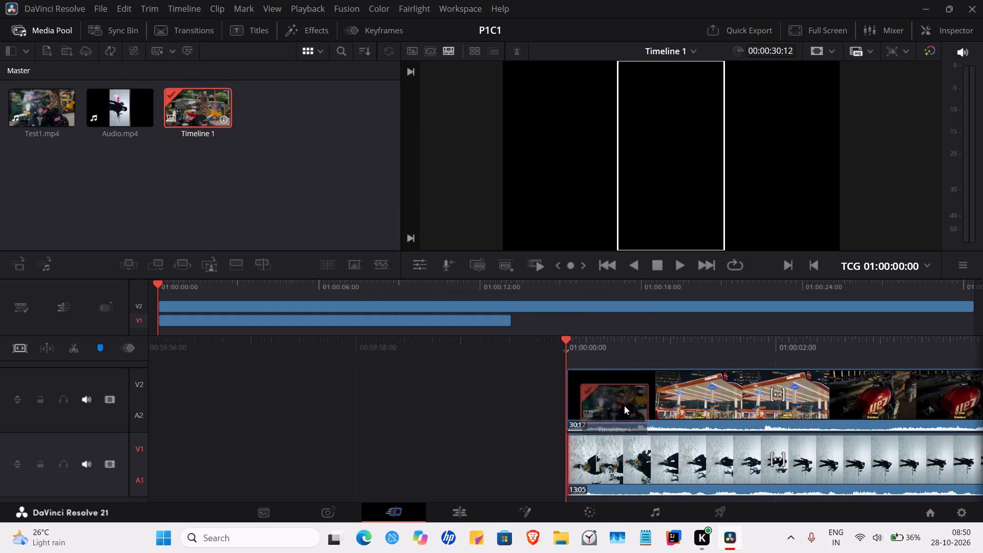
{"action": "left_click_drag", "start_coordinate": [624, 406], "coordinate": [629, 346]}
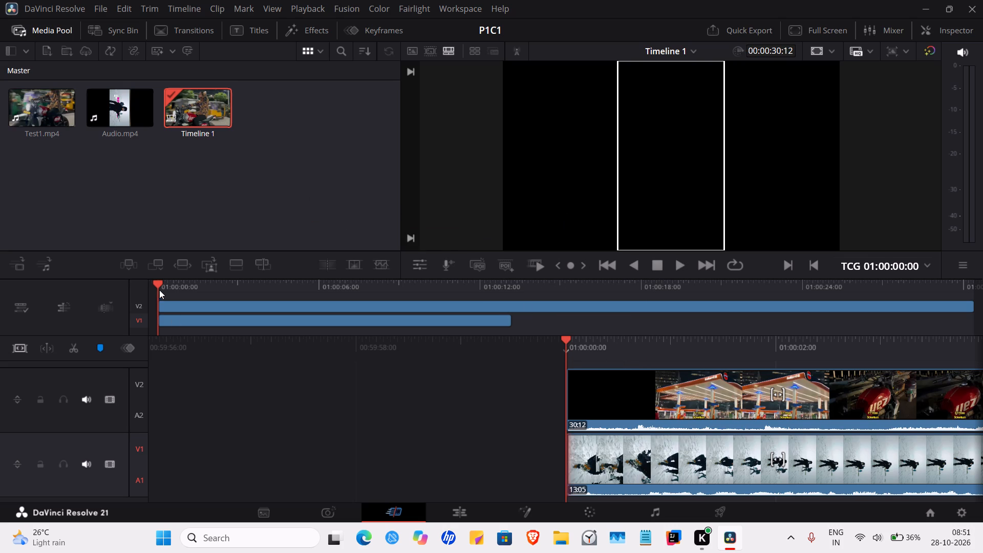
Scrub and play the opening seconds of Timeline 1 to review both clips together, stopping at 01:00:04:00.
{"action": "left_click_drag", "start_coordinate": [157, 285], "coordinate": [168, 287]}
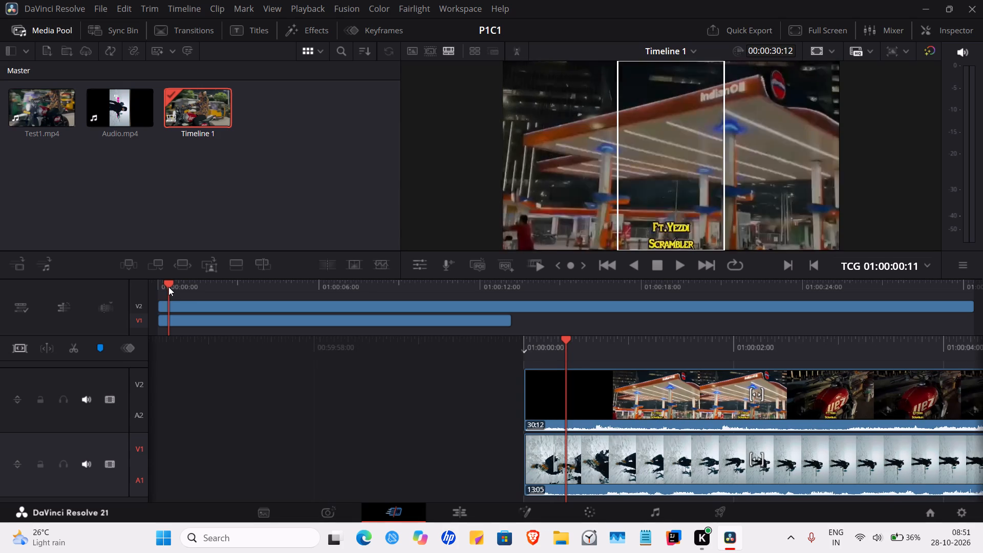
{"action": "left_click_drag", "start_coordinate": [168, 287], "coordinate": [186, 297]}
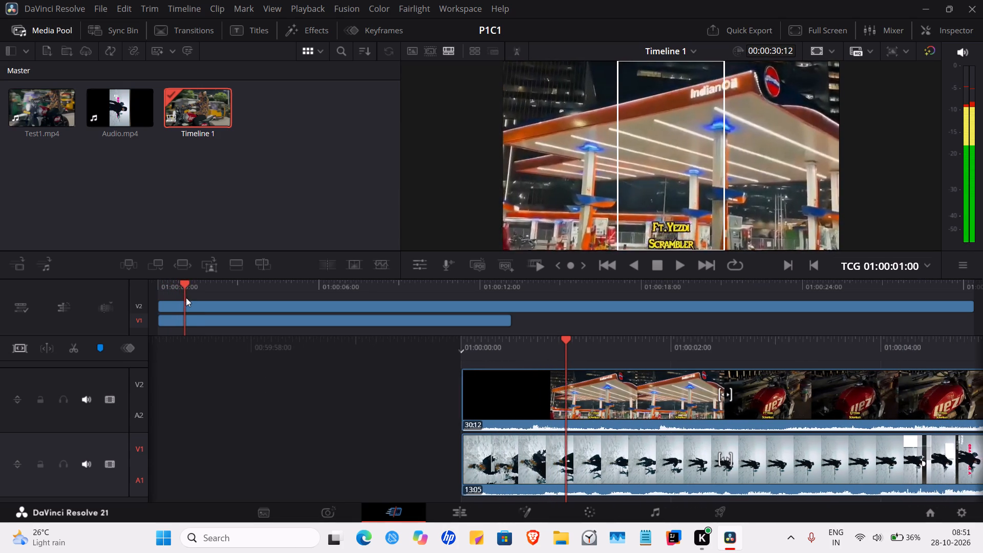
{"action": "left_click_drag", "start_coordinate": [186, 297], "coordinate": [201, 297]}
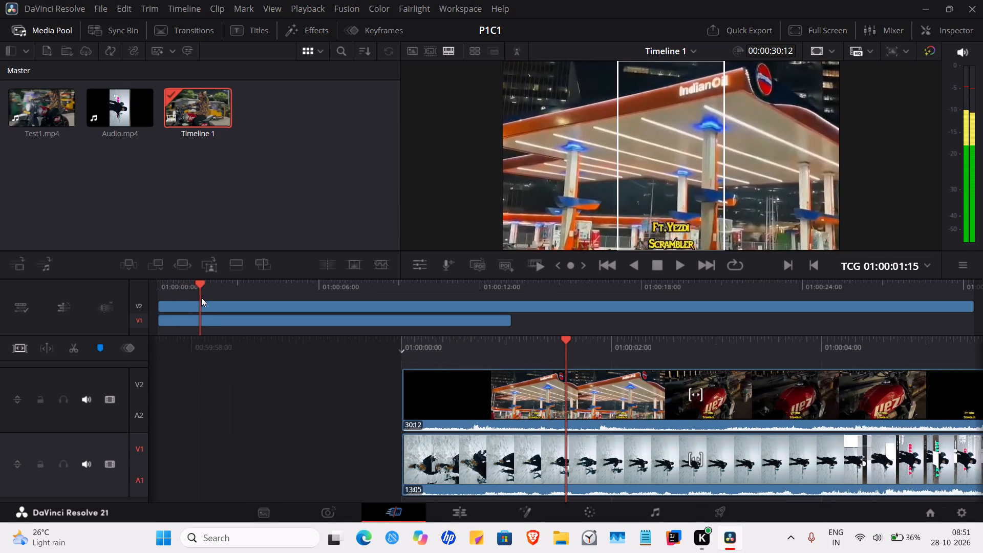
{"action": "left_click_drag", "start_coordinate": [201, 297], "coordinate": [236, 311]}
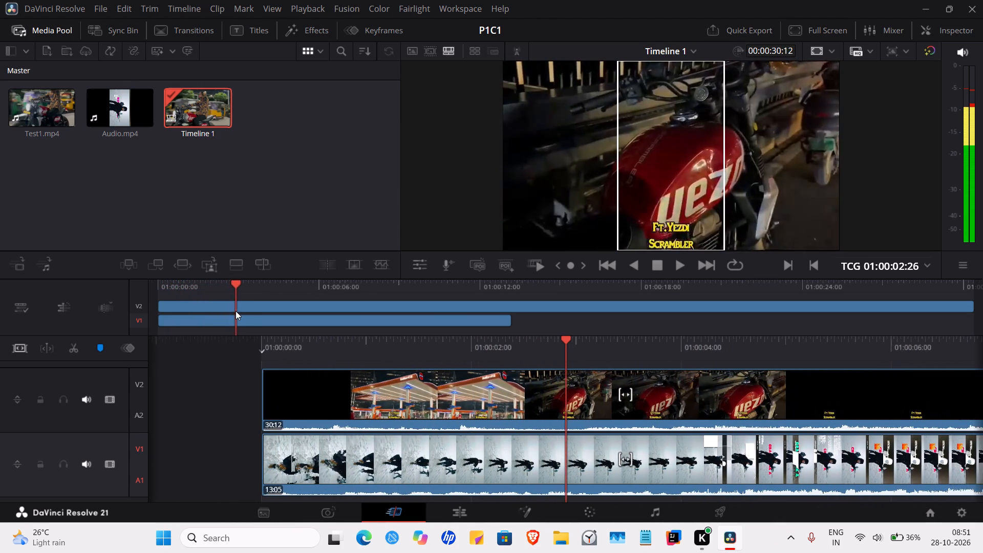
{"action": "left_click_drag", "start_coordinate": [236, 311], "coordinate": [255, 312]}
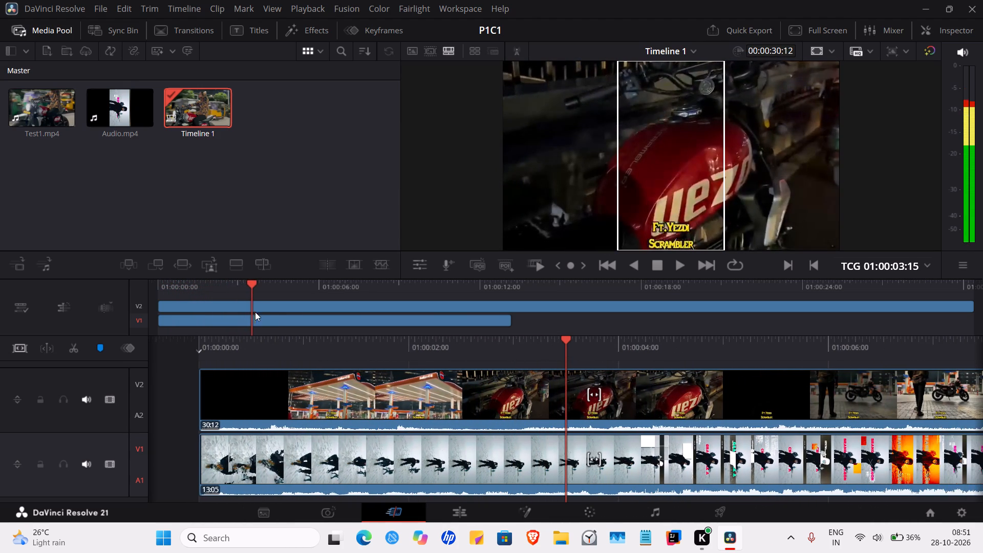
{"action": "left_click_drag", "start_coordinate": [255, 312], "coordinate": [114, 304]}
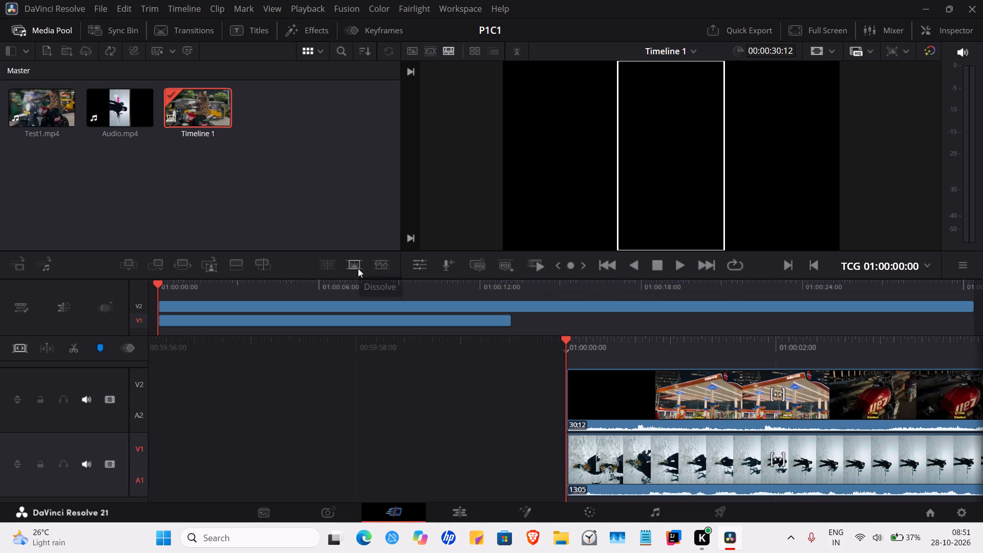
{"action": "left_click", "coordinate": [677, 266]}
{"action": "left_click", "coordinate": [655, 266]}
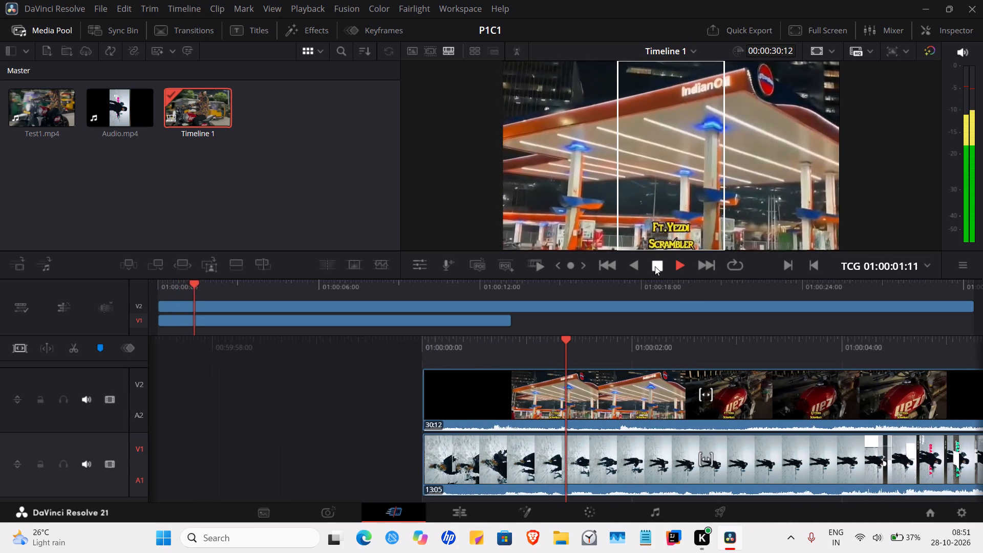
{"action": "left_click", "coordinate": [655, 266]}
{"action": "left_click", "coordinate": [679, 264]}
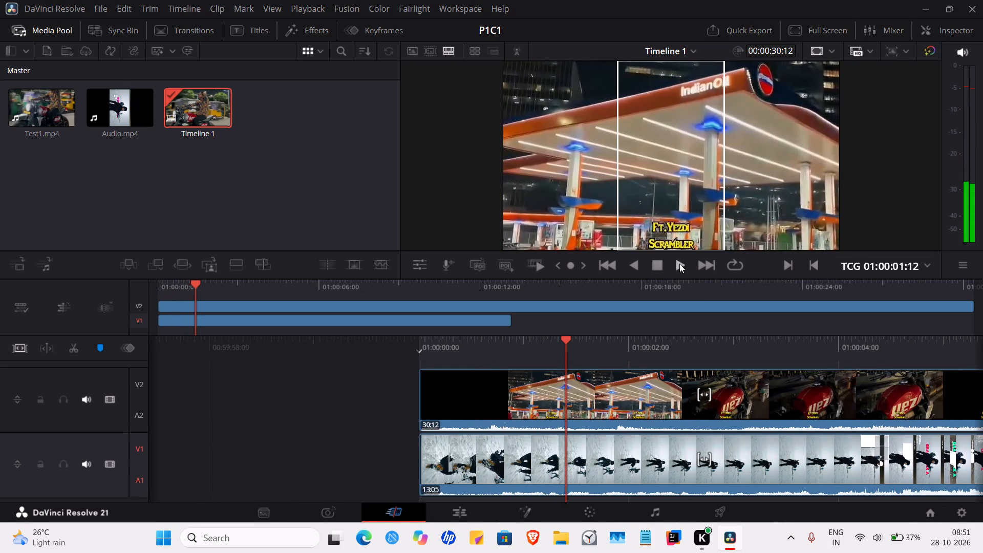
{"action": "left_click", "coordinate": [649, 264]}
{"action": "double_click", "coordinate": [679, 265]}
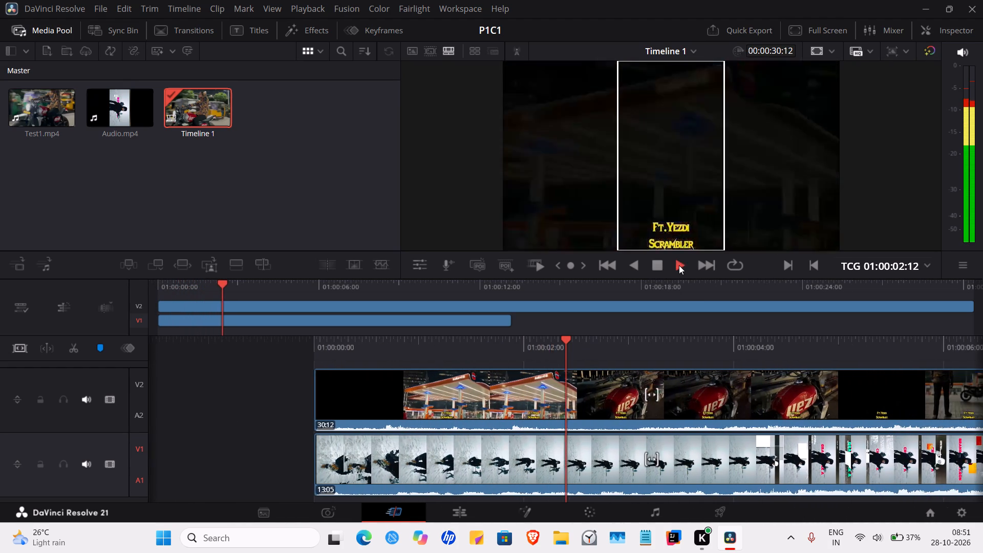
{"action": "left_click_drag", "start_coordinate": [648, 265], "coordinate": [657, 265]}
{"action": "left_click", "coordinate": [675, 264]}
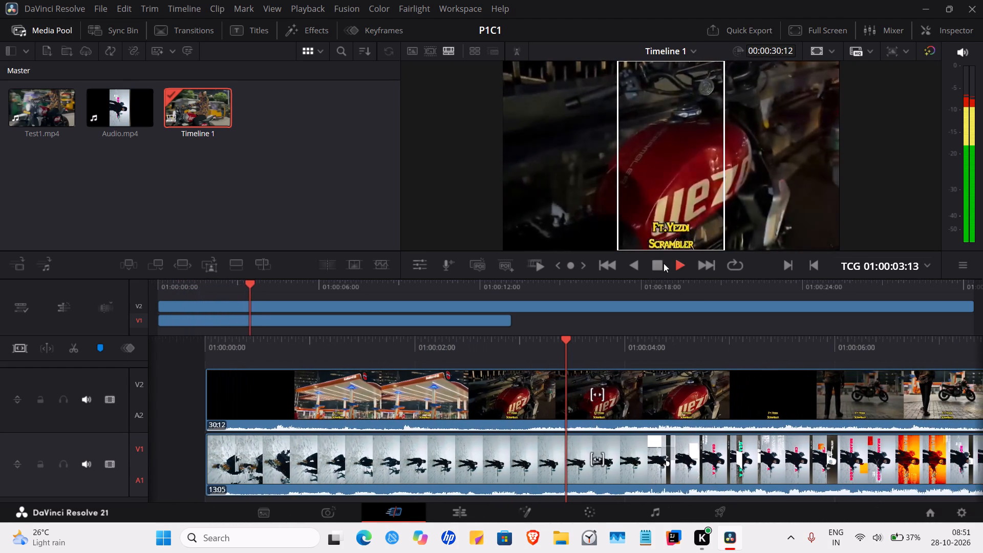
{"action": "left_click", "coordinate": [663, 263]}
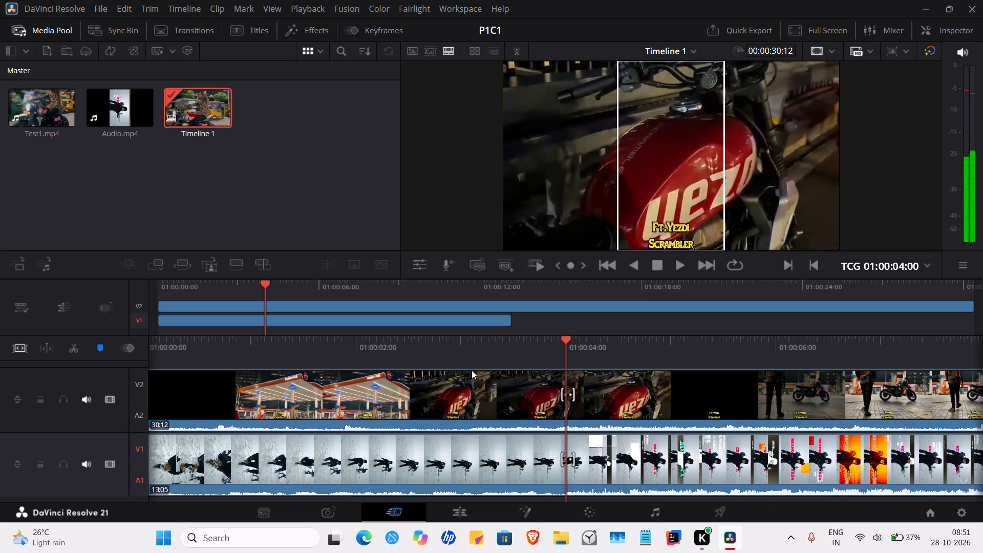
Mute the Test1.mp4 clip on track V2.
{"action": "right_click", "coordinate": [447, 377]}
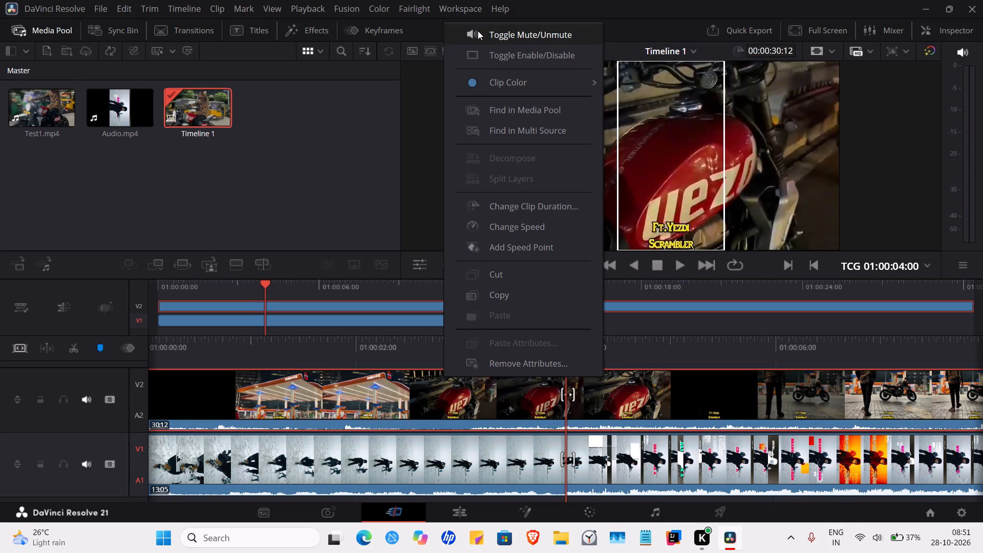
{"action": "left_click", "coordinate": [532, 39]}
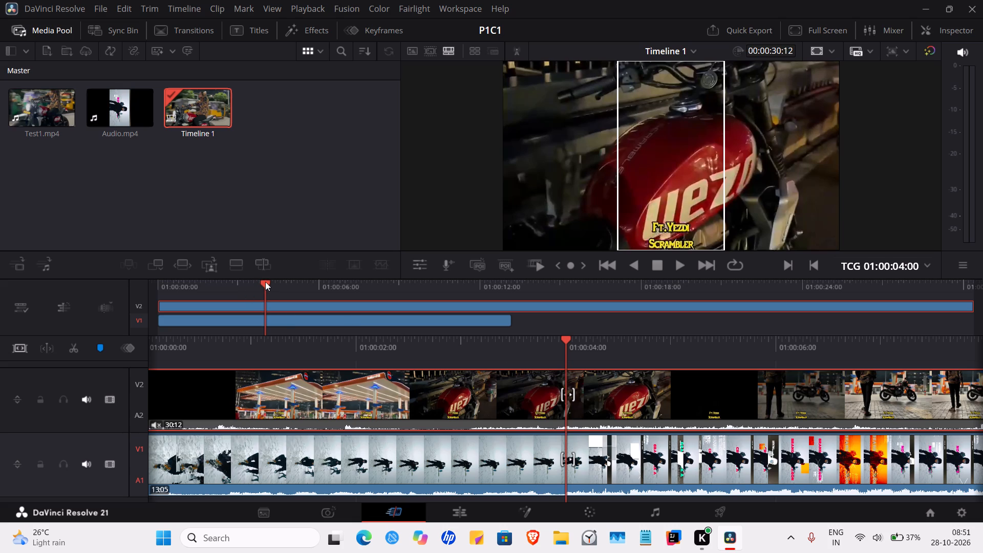
Play Timeline 1 from its start and scrub the first five seconds to check the Audio.mp4 sound against the picture.
{"action": "left_click_drag", "start_coordinate": [265, 281], "coordinate": [212, 286]}
{"action": "left_click_drag", "start_coordinate": [264, 292], "coordinate": [252, 292]}
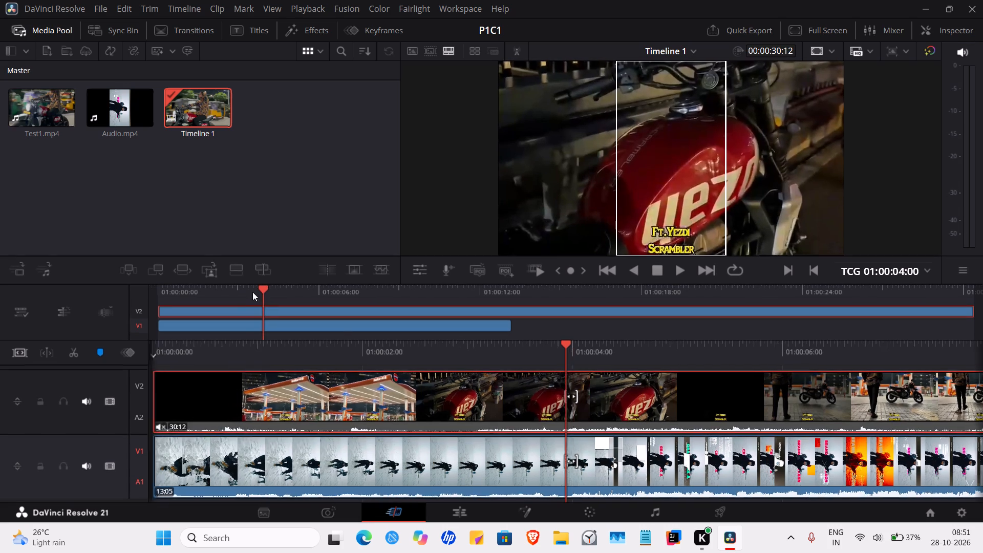
{"action": "left_click_drag", "start_coordinate": [252, 292], "coordinate": [144, 290]}
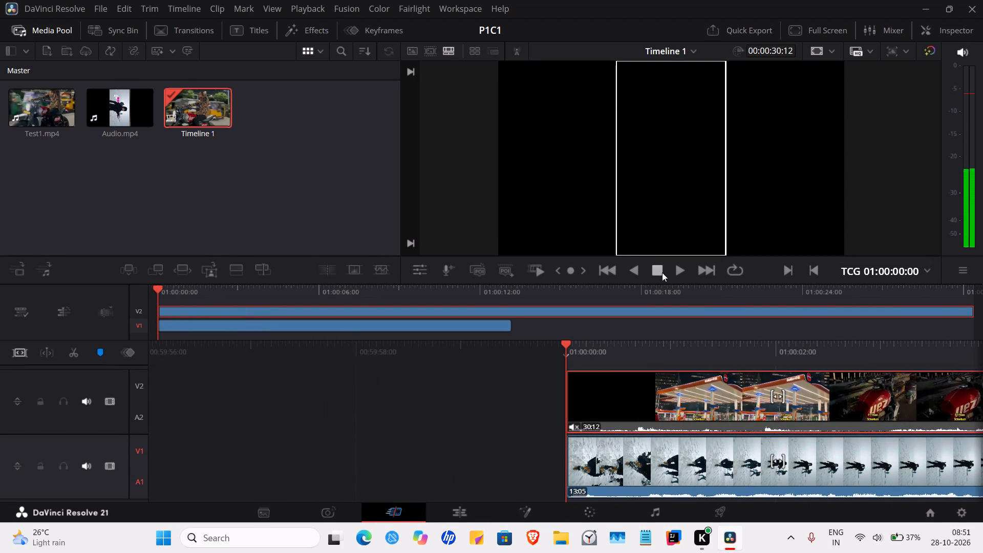
{"action": "left_click", "coordinate": [679, 270]}
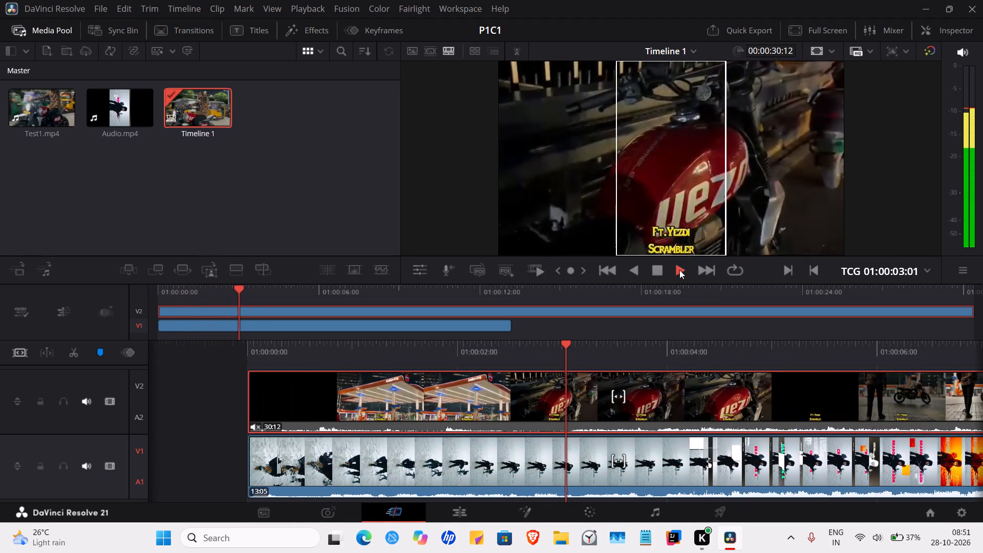
{"action": "left_click", "coordinate": [679, 270]}
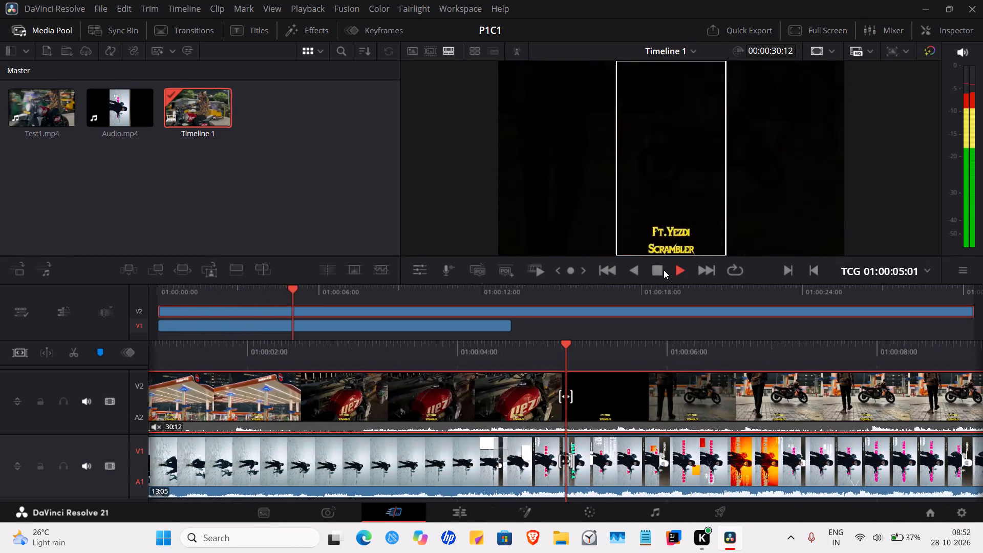
{"action": "left_click", "coordinate": [664, 270]}
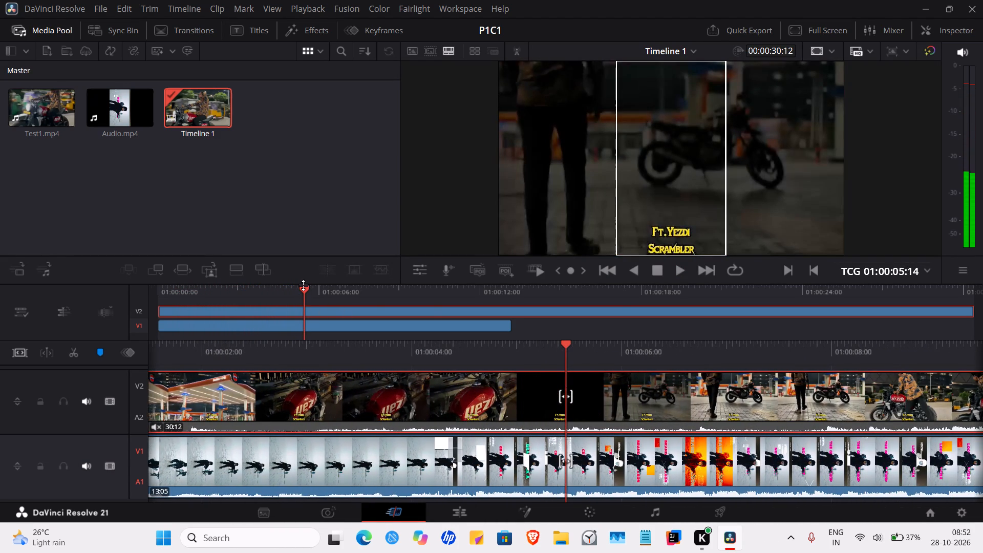
{"action": "left_click_drag", "start_coordinate": [303, 285], "coordinate": [293, 290]}
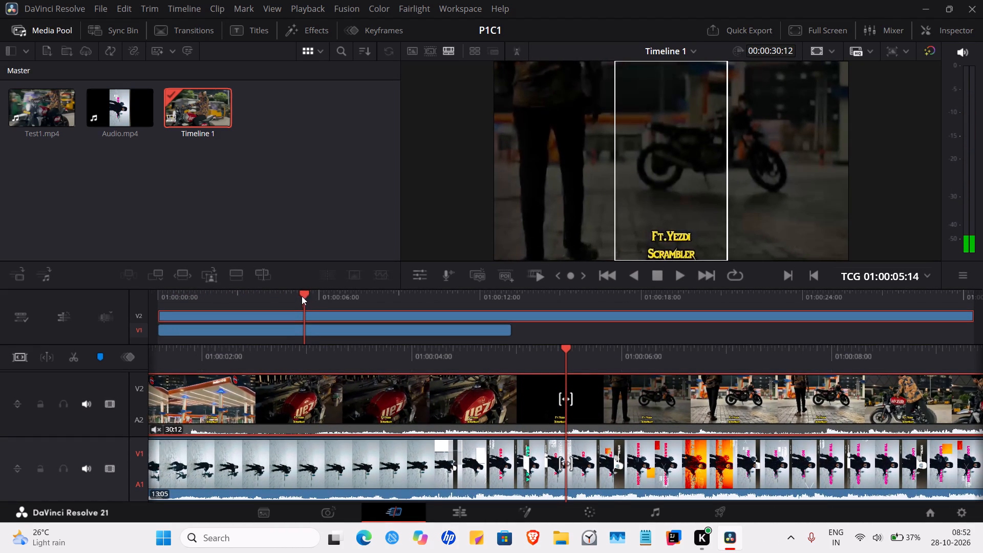
{"action": "left_click_drag", "start_coordinate": [304, 300], "coordinate": [270, 303]}
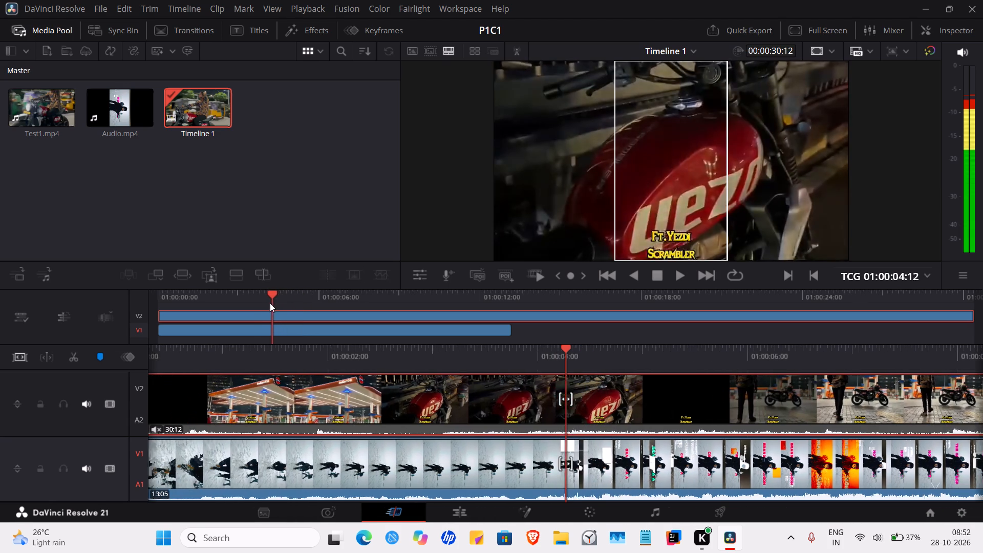
{"action": "left_click_drag", "start_coordinate": [270, 303], "coordinate": [217, 312]}
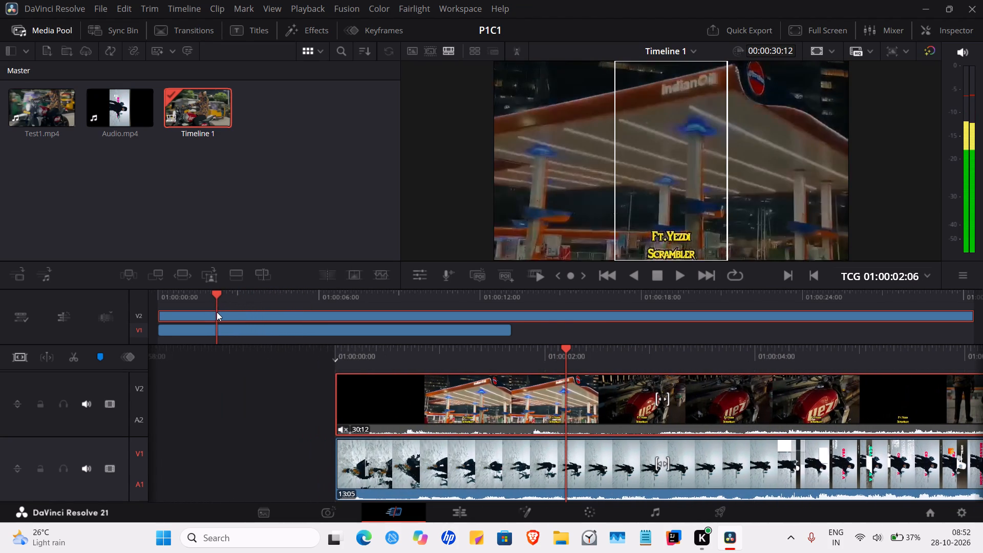
{"action": "left_click_drag", "start_coordinate": [217, 312], "coordinate": [231, 312]}
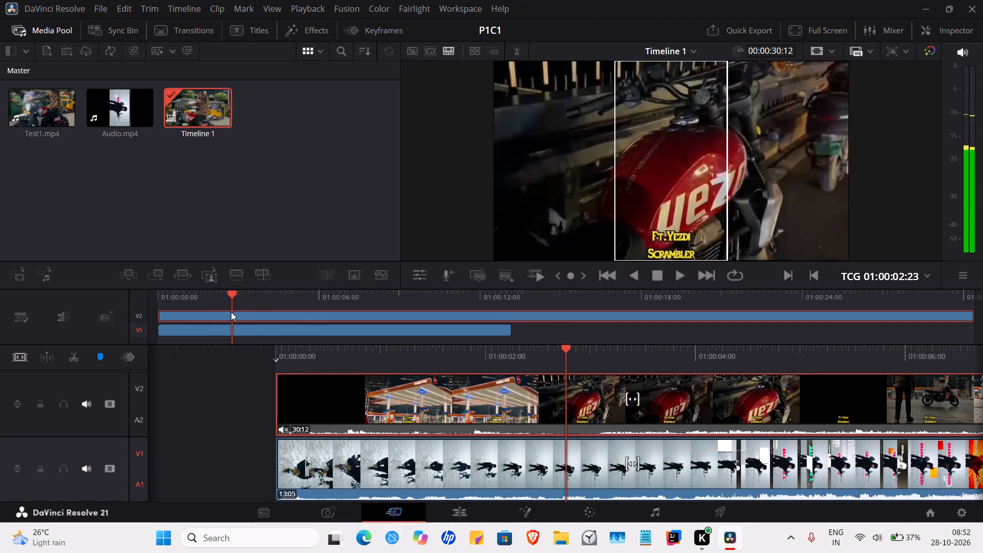
{"action": "left_click_drag", "start_coordinate": [231, 312], "coordinate": [243, 312]}
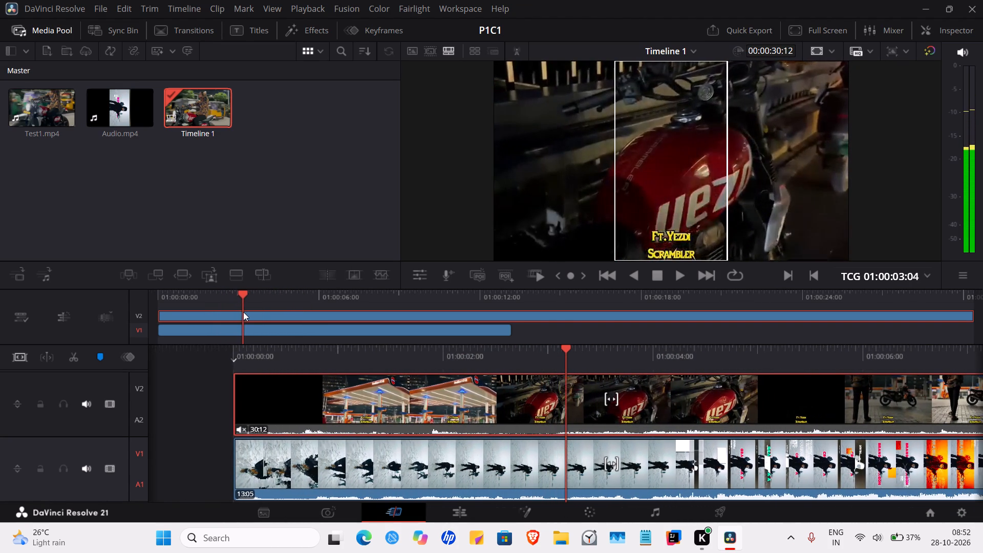
{"action": "left_click_drag", "start_coordinate": [243, 312], "coordinate": [260, 312]}
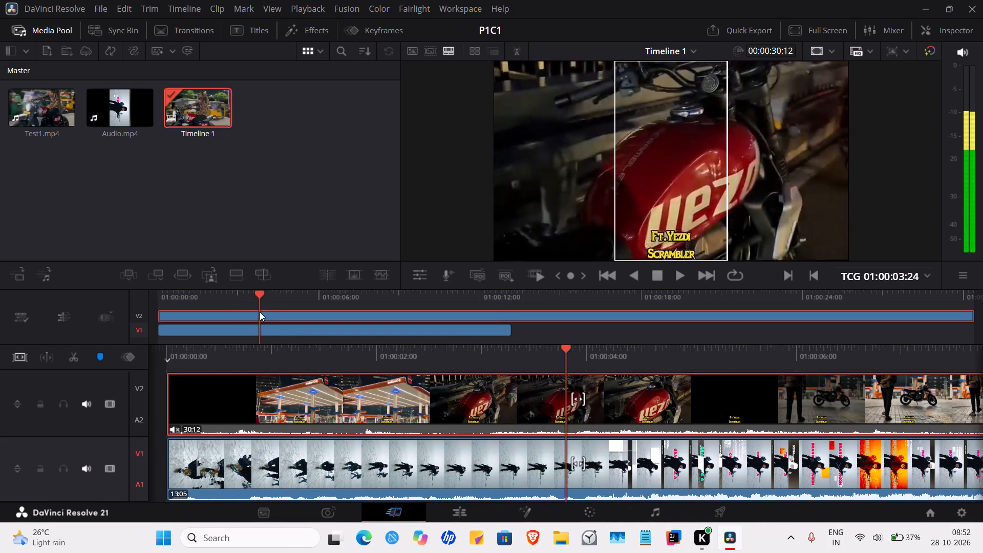
{"action": "left_click_drag", "start_coordinate": [260, 312], "coordinate": [194, 315]}
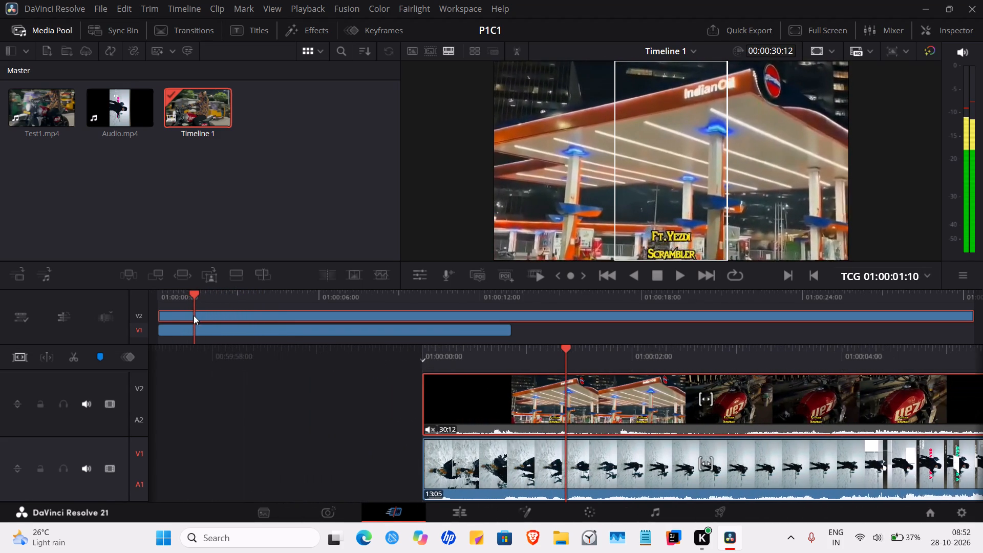
{"action": "left_click_drag", "start_coordinate": [194, 315], "coordinate": [202, 315]}
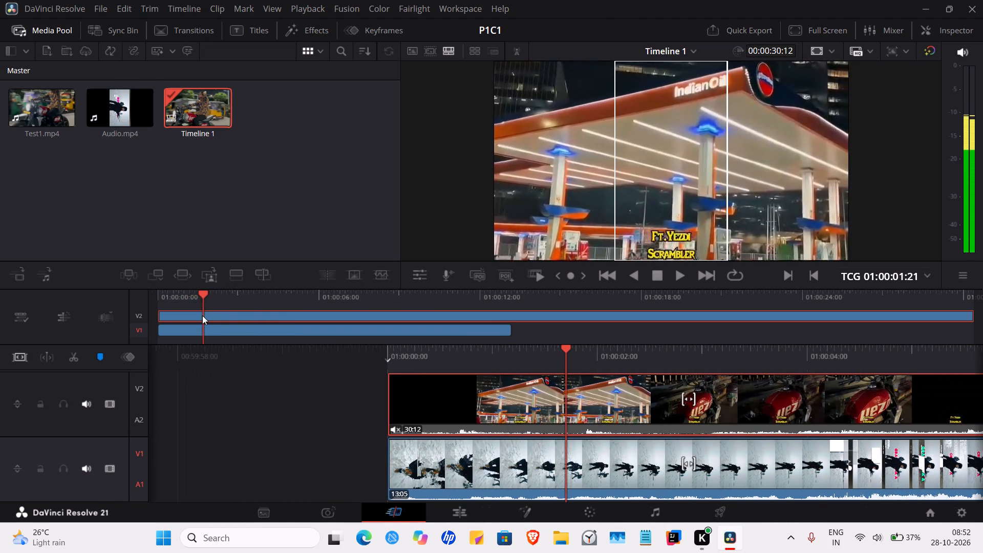
{"action": "left_click_drag", "start_coordinate": [202, 315], "coordinate": [207, 315]}
Play short stretches forward and backward between about 01:00:01:20 and 01:00:03:01 to examine the beat timing, returning to the start.
{"action": "left_click", "coordinate": [678, 277]}
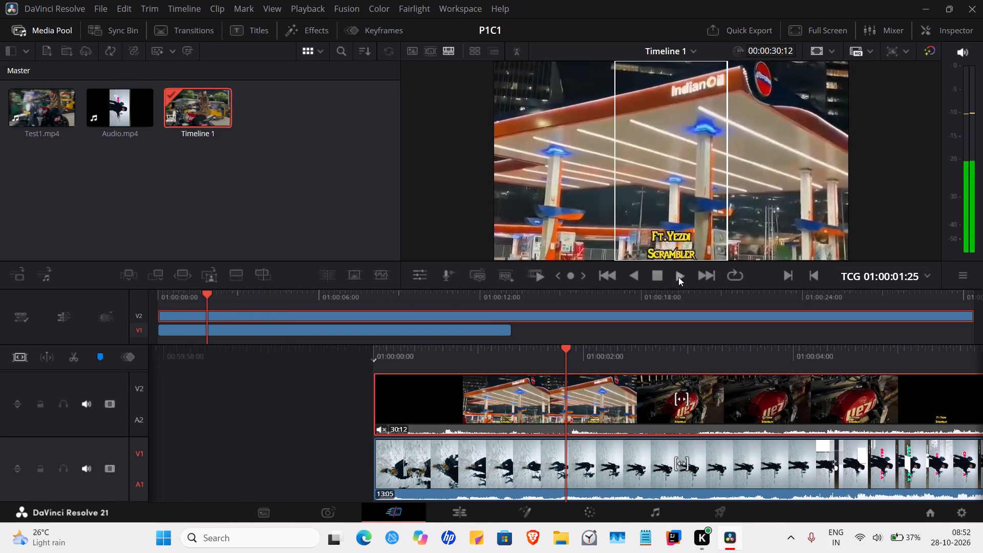
{"action": "key", "text": "space"}
{"action": "key", "text": "space"}
{"action": "key", "text": "space"}
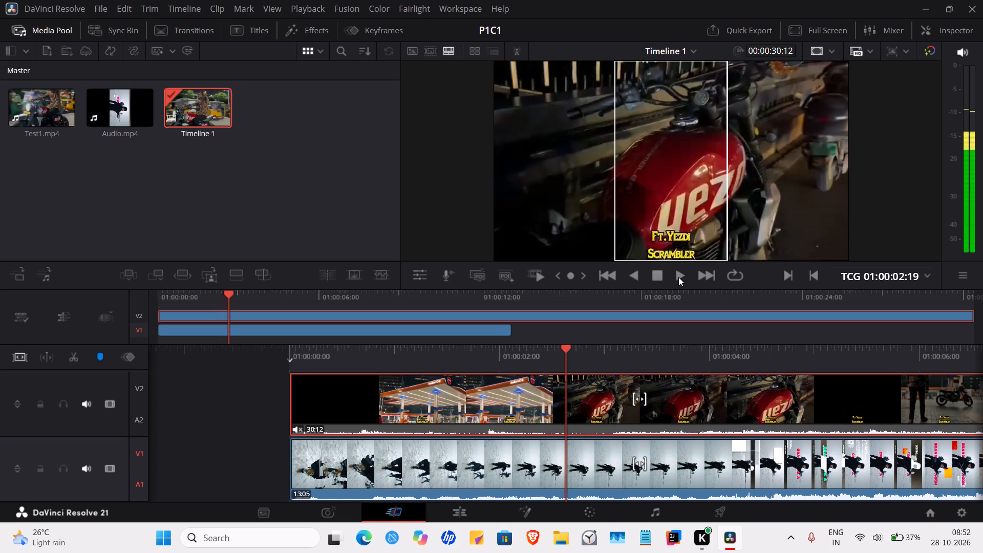
{"action": "key", "text": "space"}
{"action": "key", "text": "space"}
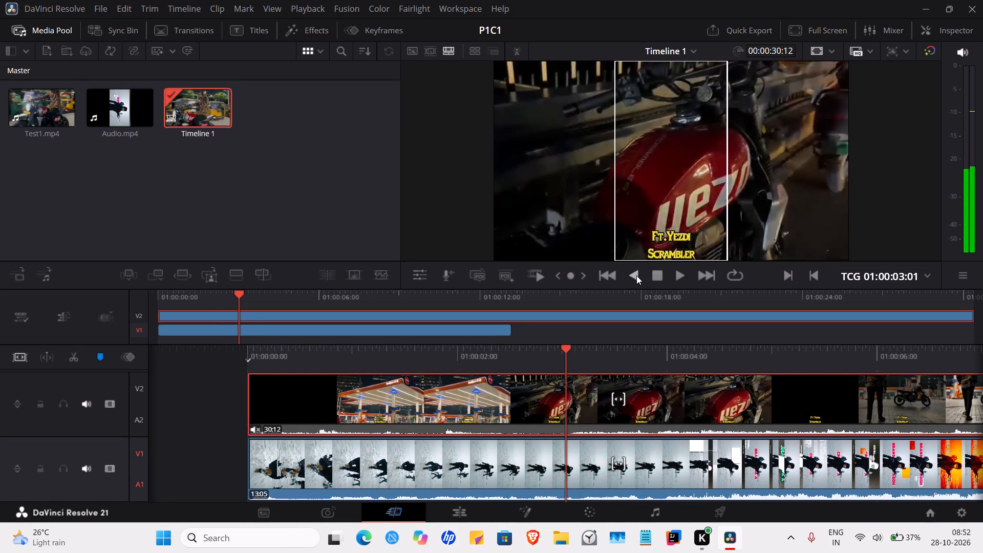
{"action": "left_click", "coordinate": [636, 275]}
{"action": "key", "text": "space"}
{"action": "key", "text": "space"}
{"action": "key", "text": "space"}
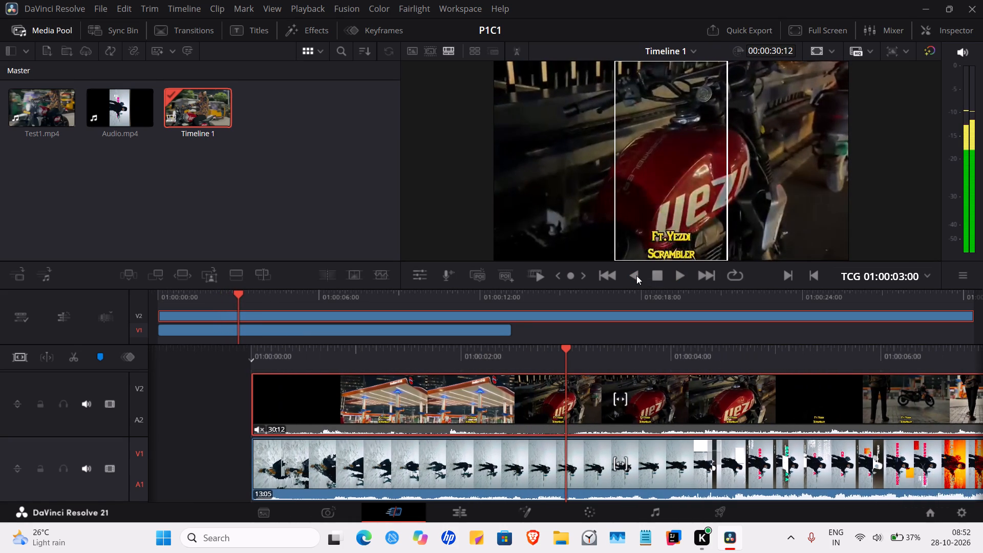
{"action": "left_click", "coordinate": [636, 275]}
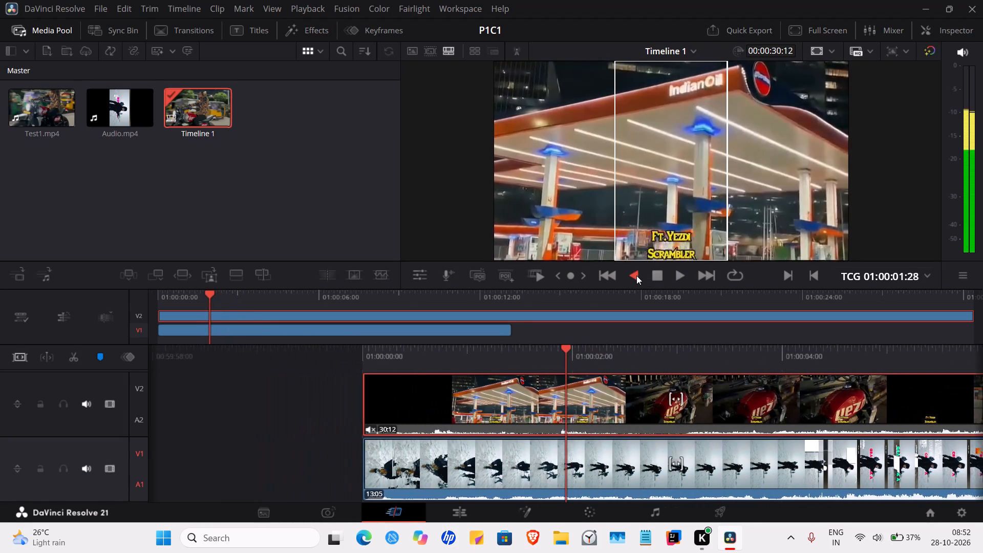
{"action": "key", "text": "space"}
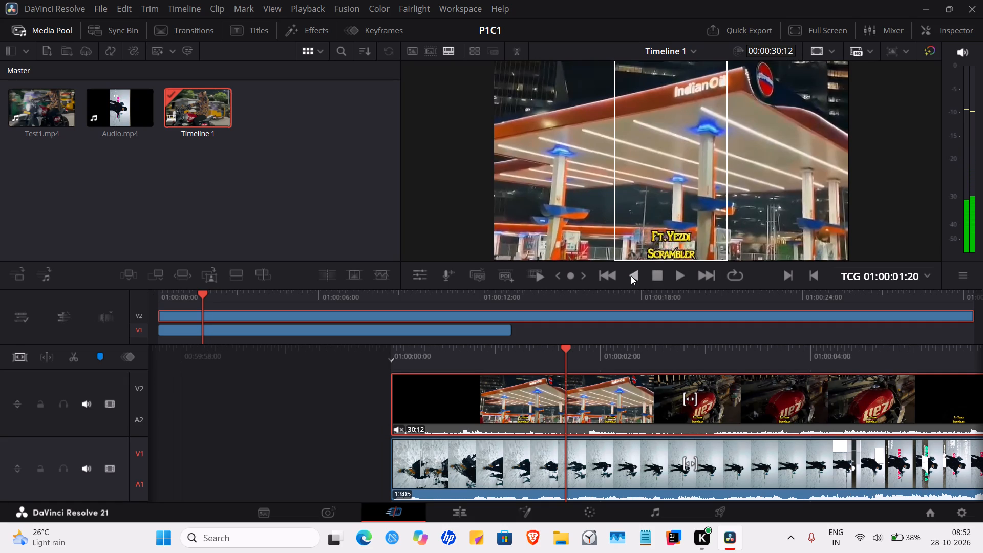
{"action": "left_click", "coordinate": [635, 273]}
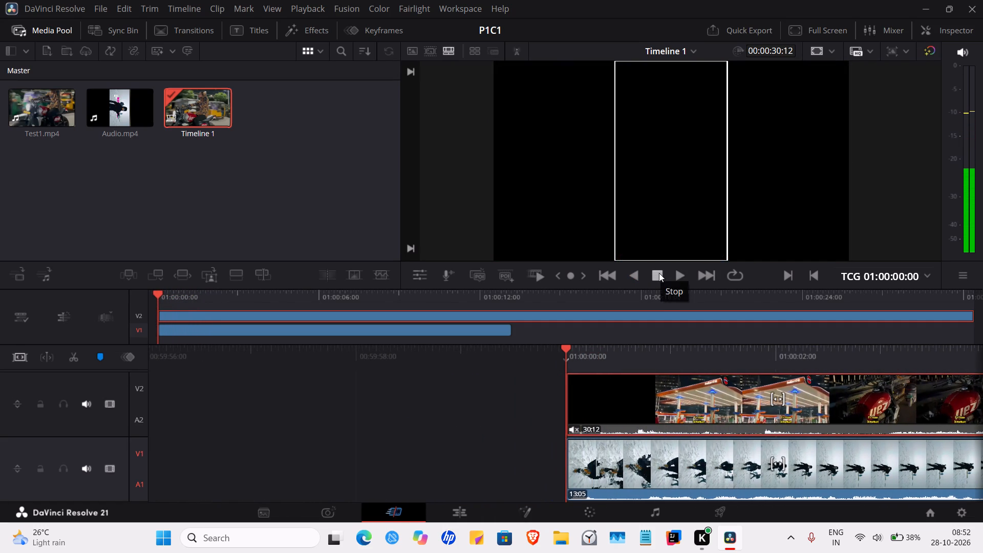
Play from the timeline start to 01:00:02:17, split the Audio.mp4 clip on V1 there, and add a marker at that point.
{"action": "left_click", "coordinate": [679, 276]}
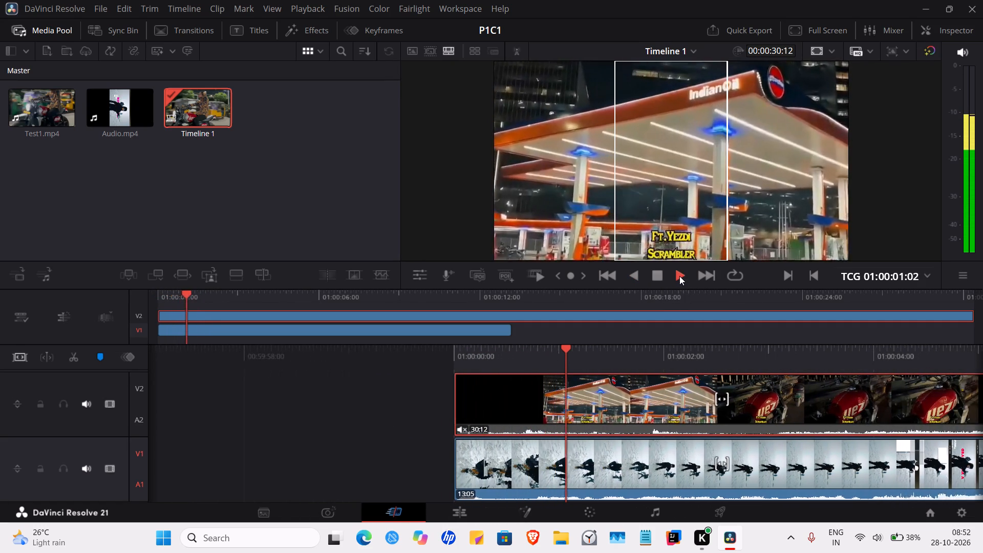
{"action": "key", "text": "space"}
{"action": "key", "text": "space"}
{"action": "key", "text": "space"}
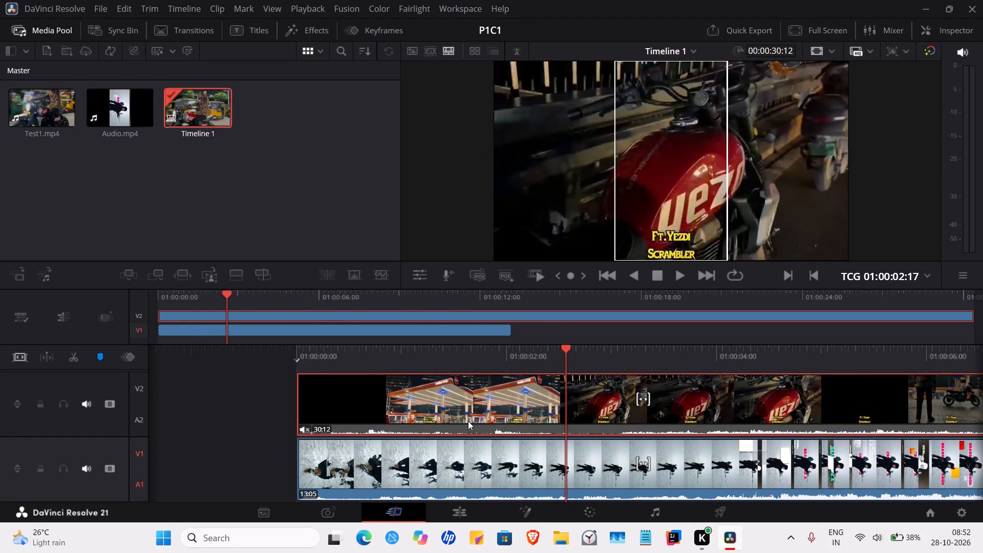
{"action": "left_click", "coordinate": [517, 461]}
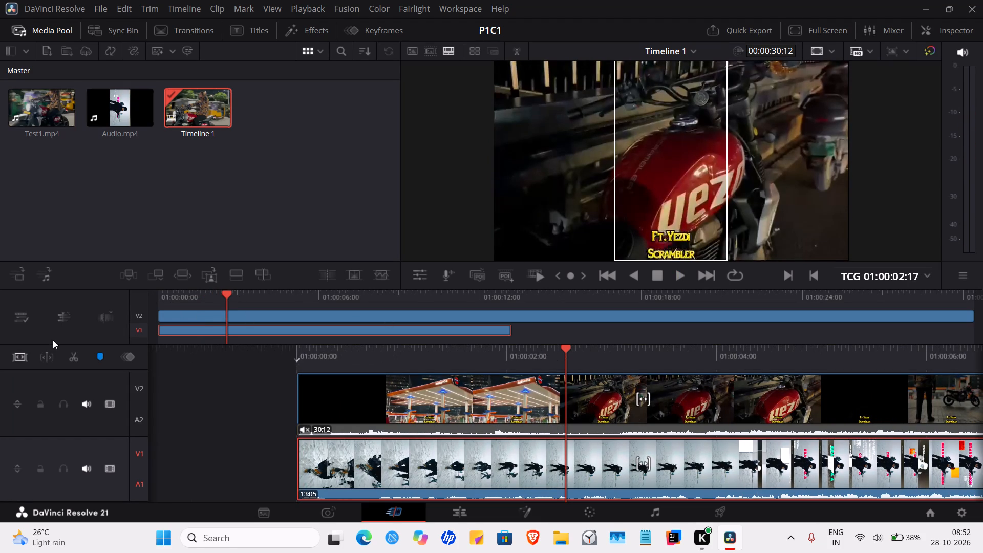
{"action": "left_click", "coordinate": [72, 357]}
{"action": "left_click", "coordinate": [97, 358]}
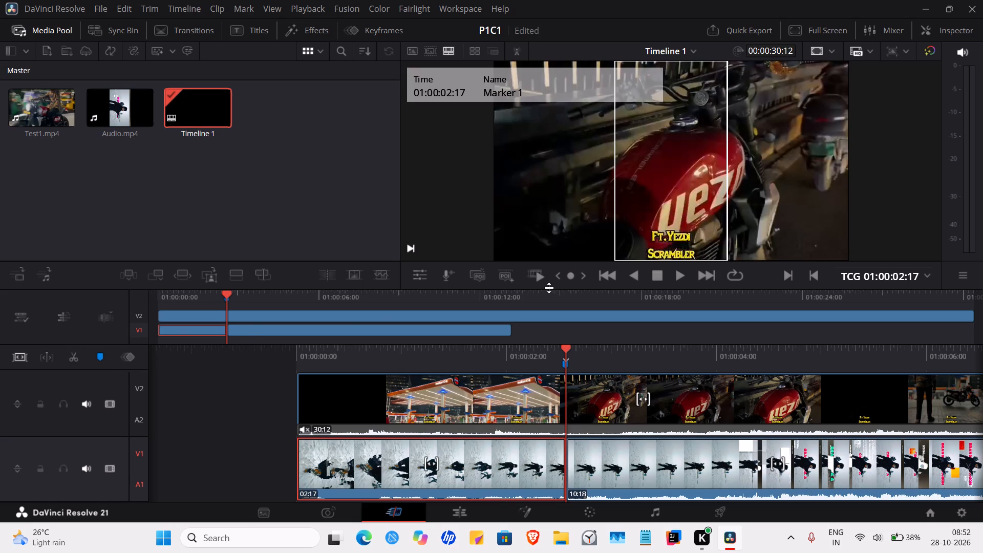
Play on to 01:00:04:12 and add a second timeline marker there.
{"action": "left_click", "coordinate": [678, 272]}
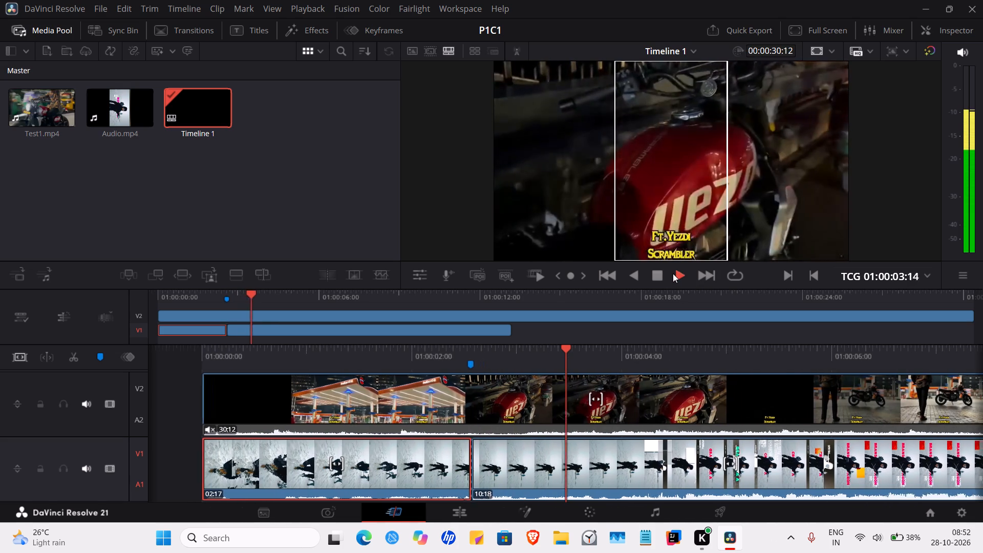
{"action": "key", "text": "space"}
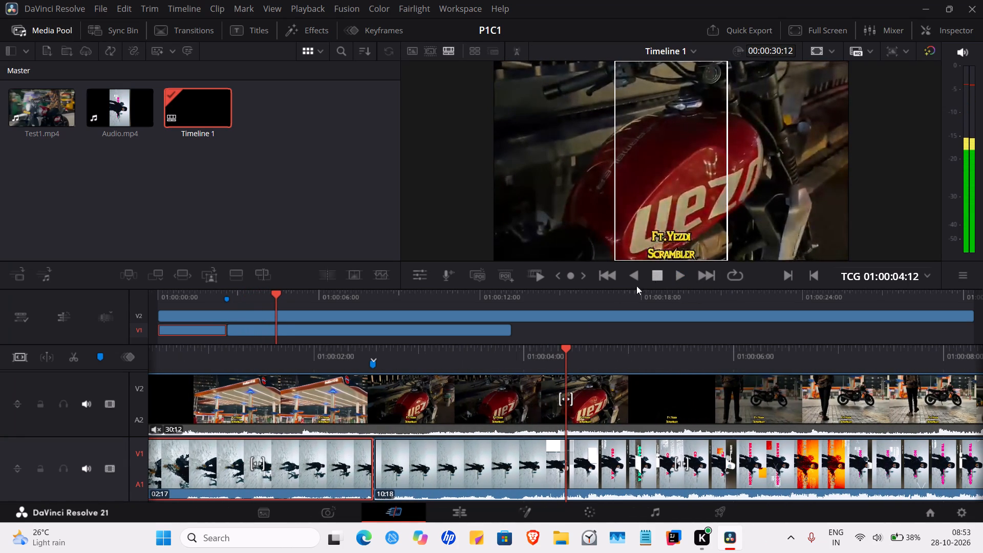
{"action": "left_click", "coordinate": [97, 358]}
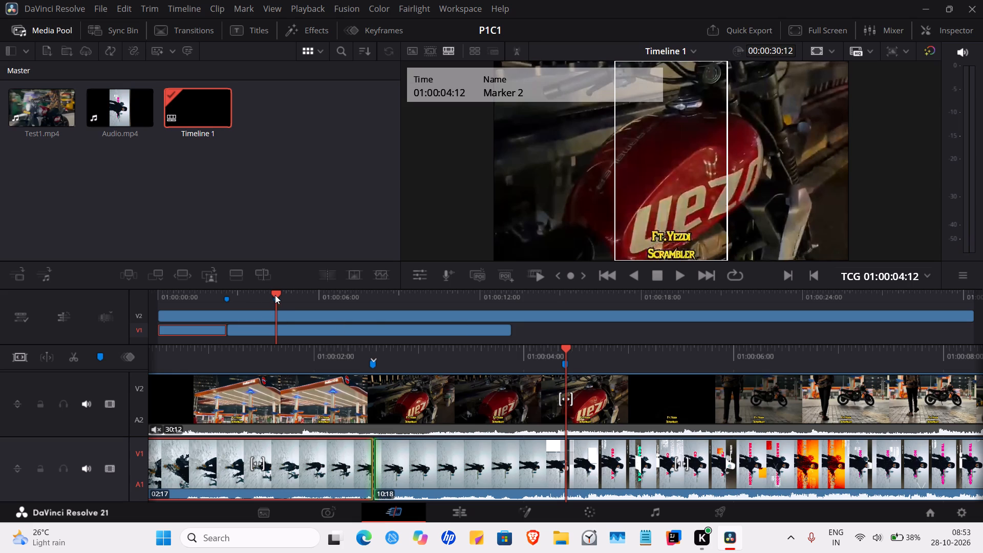
Scrub around the 01:00:04:12 marker to check its timing, and return the playhead to the timeline start, 01:00:00:00.
{"action": "left_click_drag", "start_coordinate": [276, 295], "coordinate": [272, 296]}
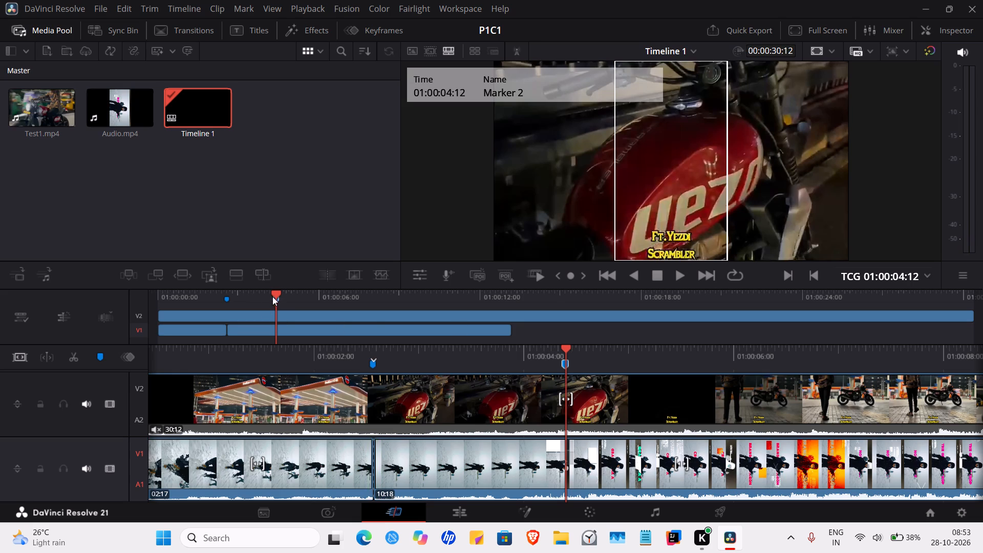
{"action": "left_click_drag", "start_coordinate": [272, 296], "coordinate": [271, 296]}
{"action": "left_click_drag", "start_coordinate": [274, 309], "coordinate": [262, 309]}
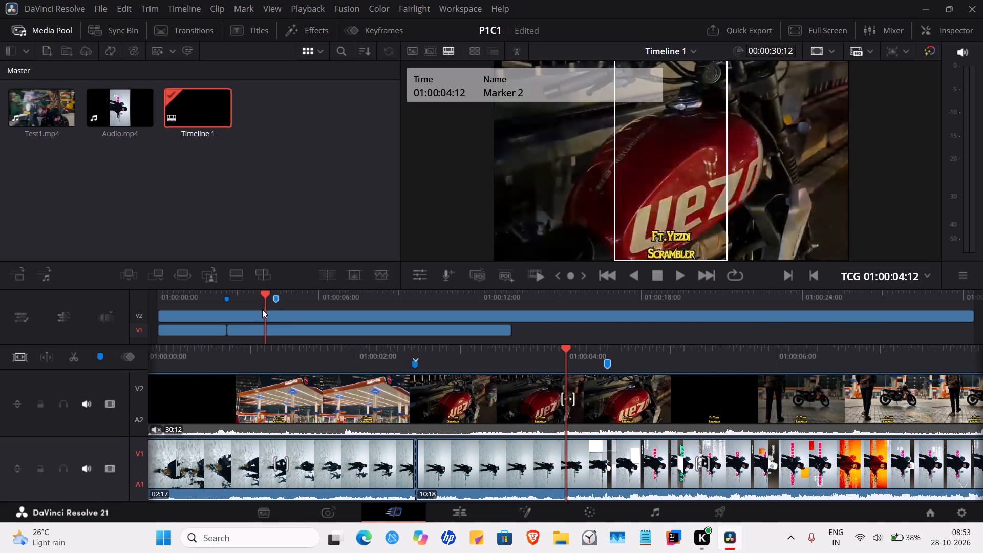
{"action": "left_click_drag", "start_coordinate": [262, 309], "coordinate": [269, 309]}
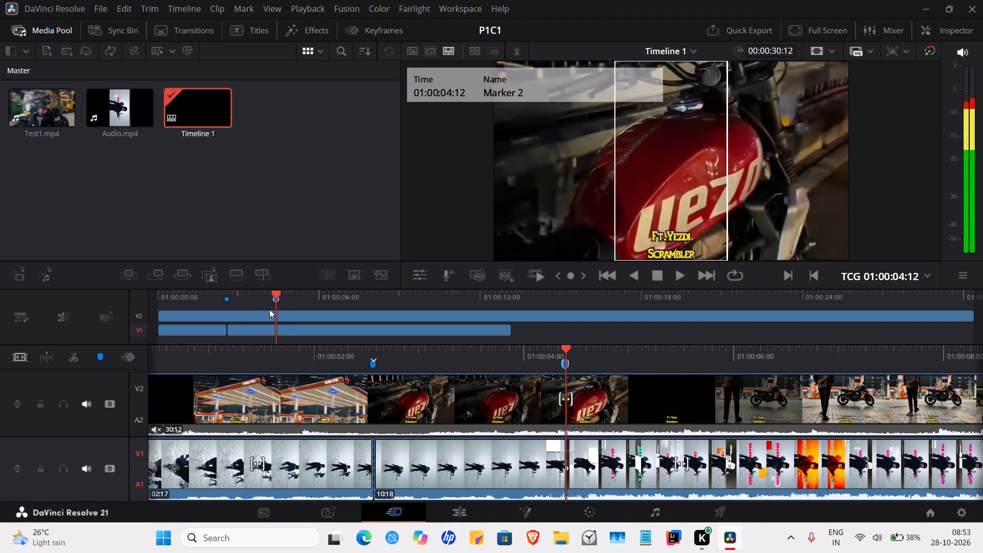
{"action": "left_click_drag", "start_coordinate": [269, 309], "coordinate": [269, 308]}
{"action": "scroll", "coordinate": [272, 316], "scroll_direction": "up", "scroll_amount": 12}
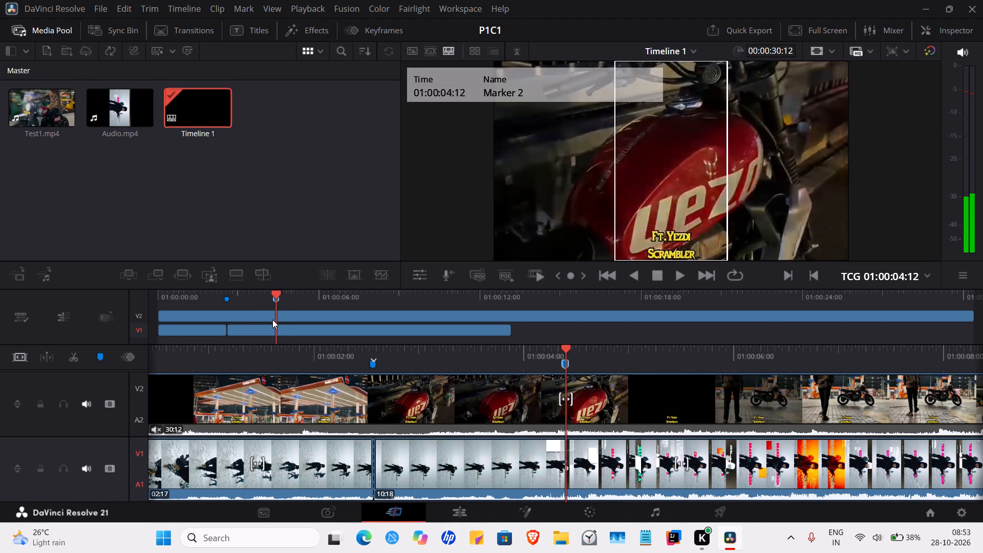
{"action": "scroll", "coordinate": [272, 320], "scroll_direction": "up", "scroll_amount": 8, "text": "ctrl"}
{"action": "scroll", "coordinate": [272, 321], "scroll_direction": "right", "scroll_amount": 1}
{"action": "scroll", "coordinate": [272, 321], "scroll_direction": "up", "scroll_amount": 7, "text": "ctrl"}
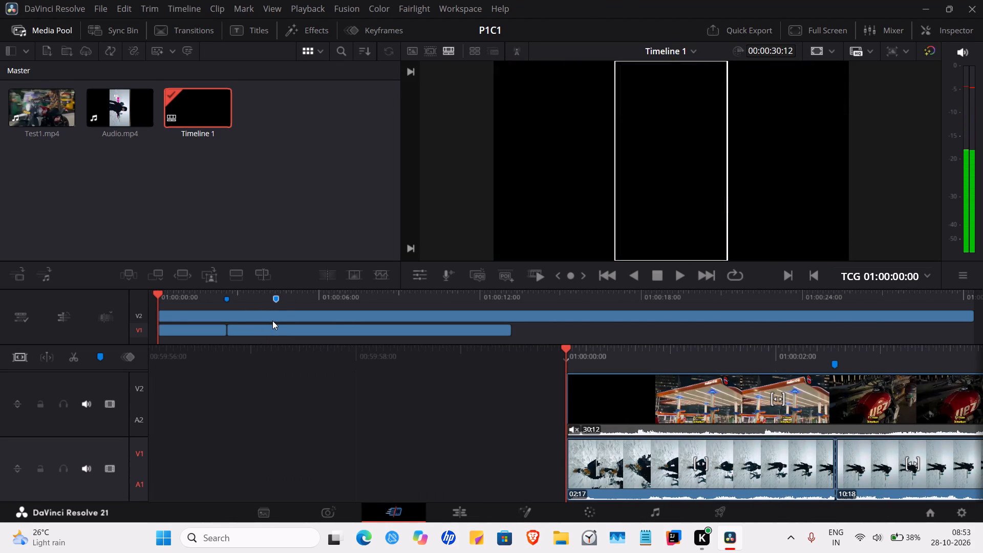
{"action": "scroll", "coordinate": [272, 321], "scroll_direction": "right", "scroll_amount": 1}
{"action": "scroll", "coordinate": [272, 321], "scroll_direction": "up", "scroll_amount": 6, "text": "ctrl"}
{"action": "scroll", "coordinate": [449, 402], "scroll_direction": "up", "scroll_amount": 7, "text": "ctrl"}
{"action": "scroll", "coordinate": [578, 378], "scroll_direction": "right", "scroll_amount": 1}
{"action": "scroll", "coordinate": [689, 378], "scroll_direction": "up", "scroll_amount": 7, "text": "ctrl"}
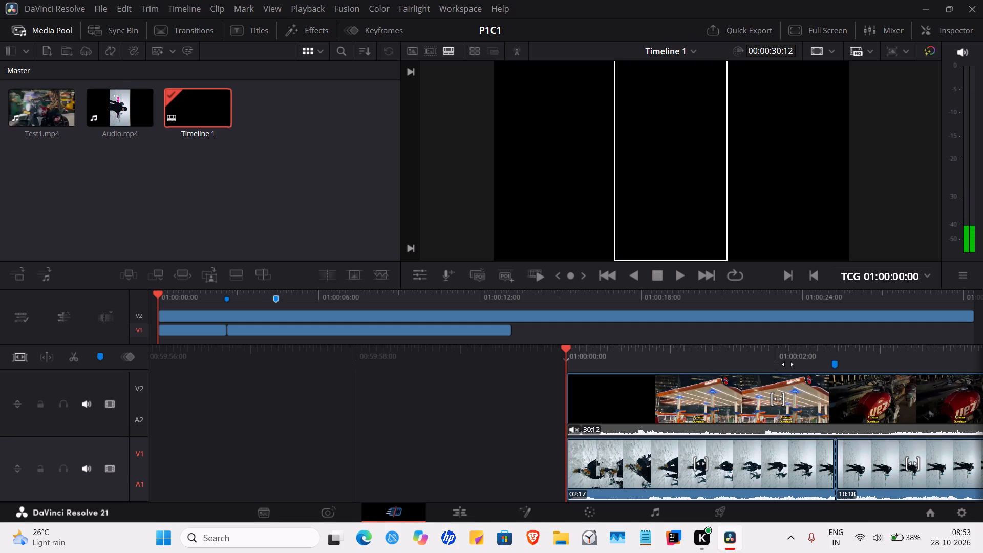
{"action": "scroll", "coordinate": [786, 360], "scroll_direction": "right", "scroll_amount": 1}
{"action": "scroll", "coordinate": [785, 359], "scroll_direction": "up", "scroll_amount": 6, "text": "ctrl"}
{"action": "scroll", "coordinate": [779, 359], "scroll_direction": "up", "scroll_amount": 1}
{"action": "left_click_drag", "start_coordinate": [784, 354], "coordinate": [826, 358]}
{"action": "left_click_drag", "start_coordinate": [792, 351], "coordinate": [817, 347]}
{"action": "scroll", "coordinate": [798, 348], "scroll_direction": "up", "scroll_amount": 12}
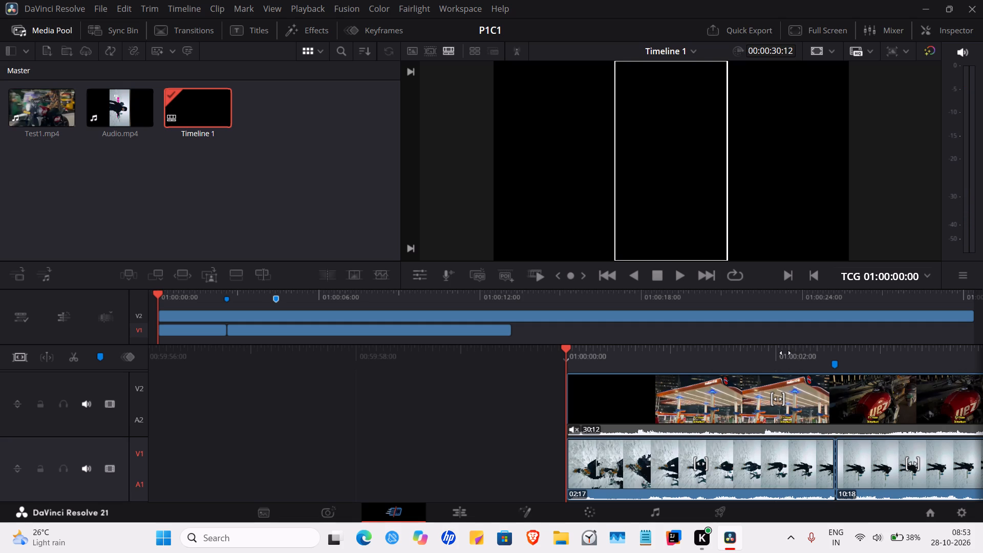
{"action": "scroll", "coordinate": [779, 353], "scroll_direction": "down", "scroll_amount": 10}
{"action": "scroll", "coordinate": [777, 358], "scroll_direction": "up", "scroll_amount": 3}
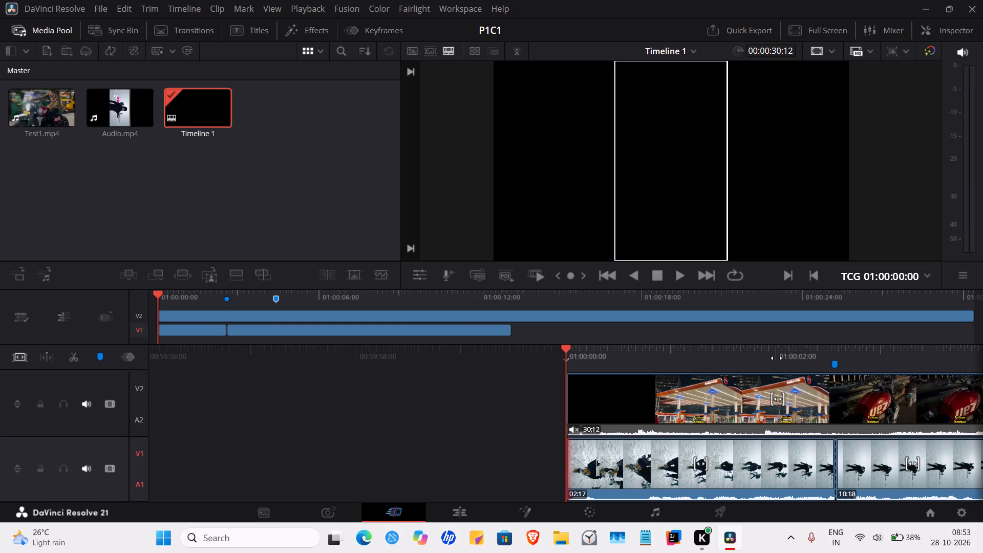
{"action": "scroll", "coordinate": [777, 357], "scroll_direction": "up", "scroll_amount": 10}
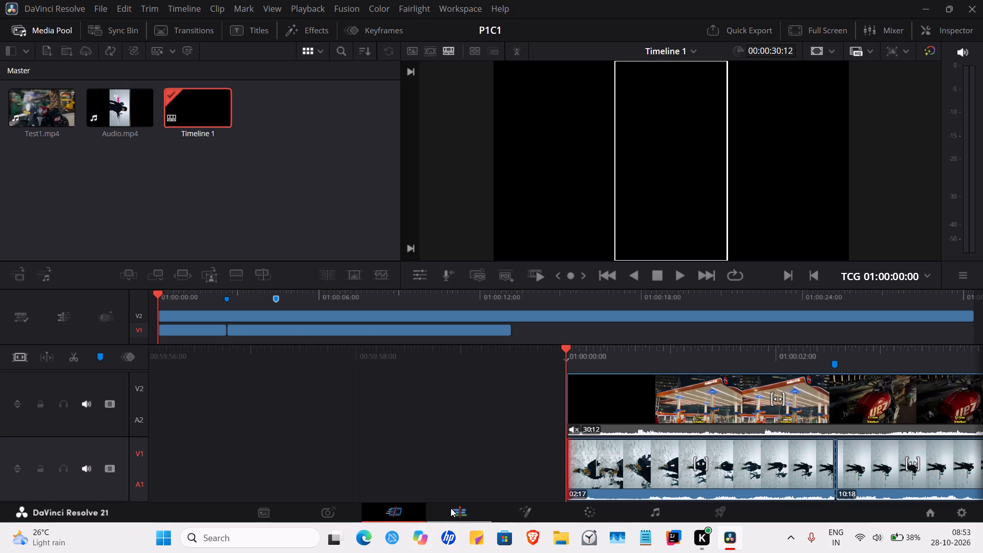
Switch from the Cut page to the Edit page.
{"action": "left_click", "coordinate": [461, 511]}
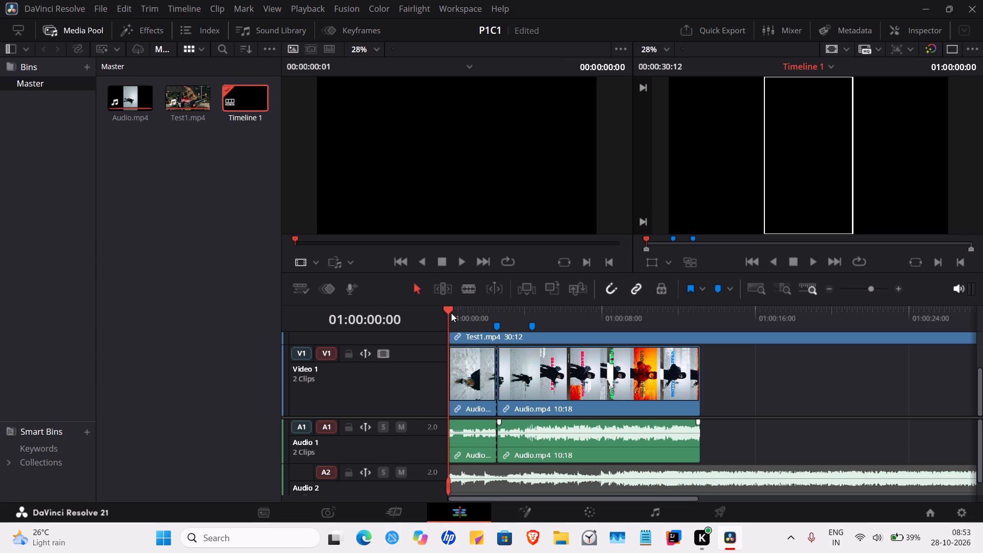
Scrub between the timeline start and about 01:00:07:19 to examine Test1.mp4 against the beat markers, stopping on the marker at 01:00:04:12.
{"action": "left_click_drag", "start_coordinate": [446, 312], "coordinate": [458, 312]}
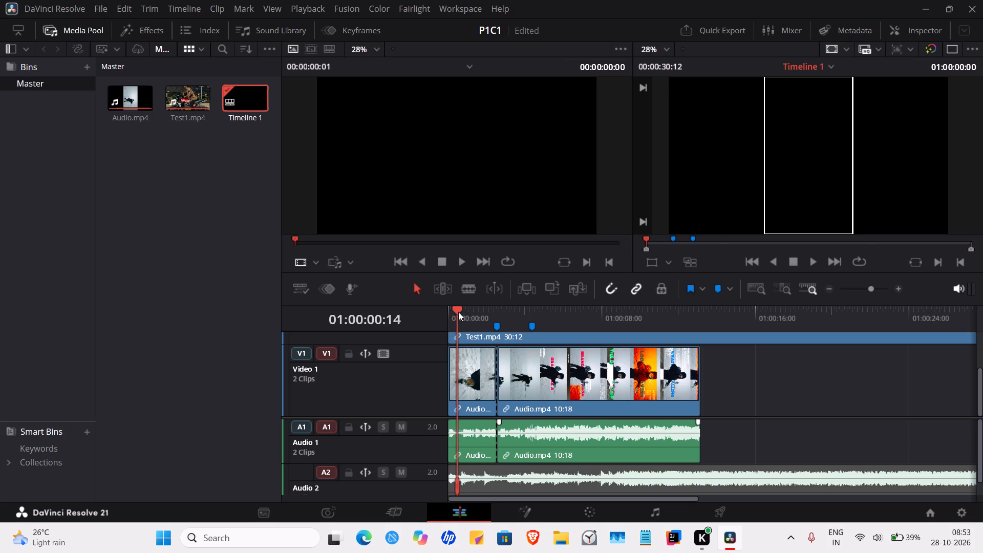
{"action": "left_click_drag", "start_coordinate": [458, 312], "coordinate": [478, 313]}
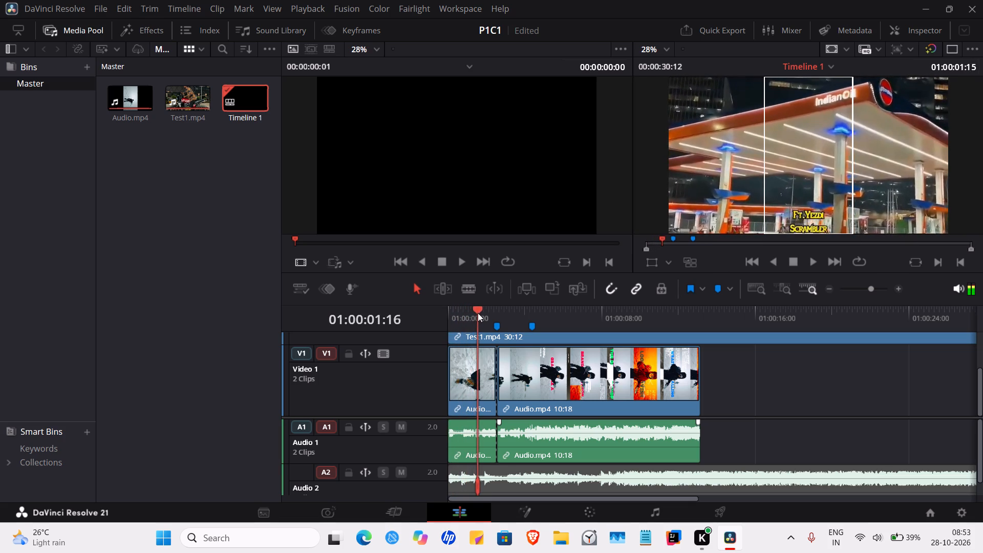
{"action": "left_click_drag", "start_coordinate": [478, 313], "coordinate": [489, 313]}
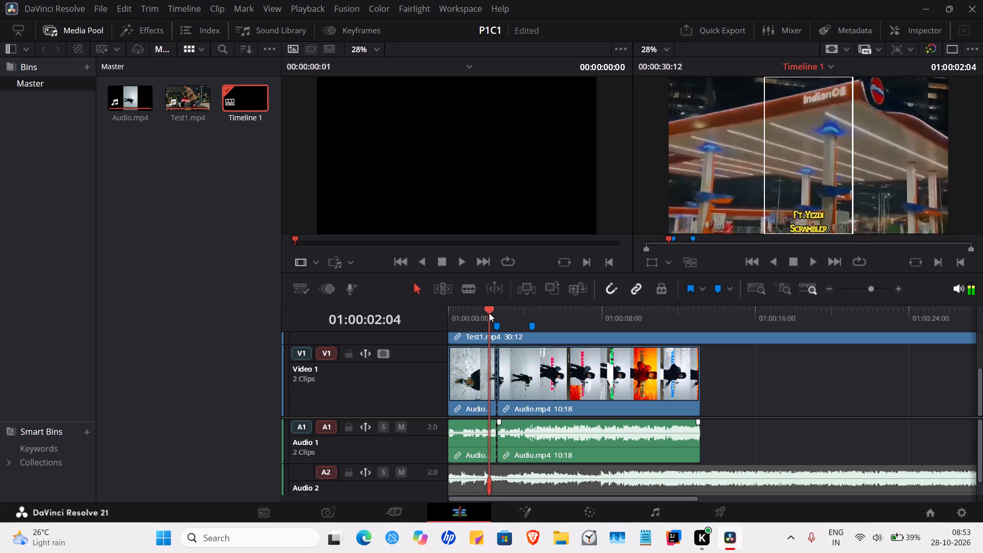
{"action": "left_click_drag", "start_coordinate": [489, 313], "coordinate": [504, 313]}
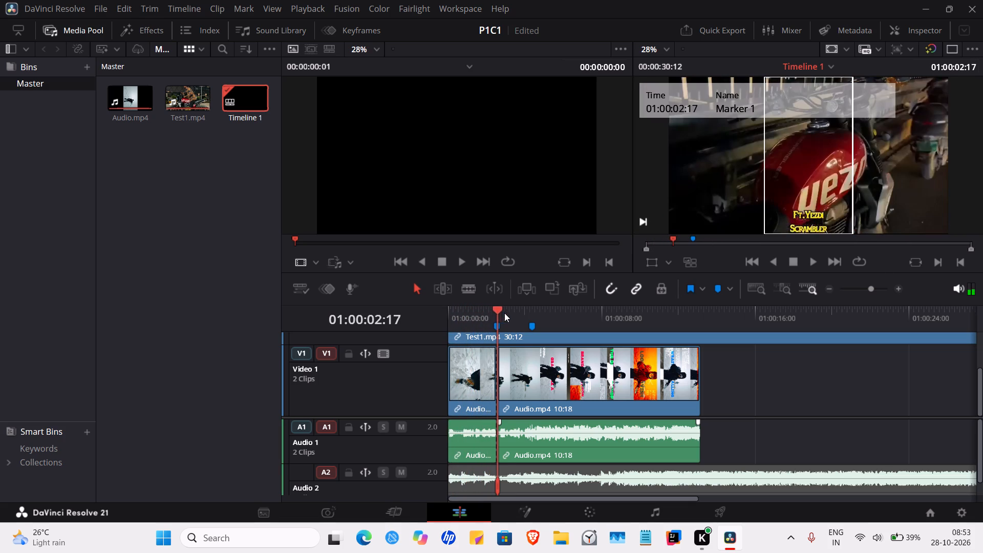
{"action": "left_click_drag", "start_coordinate": [504, 313], "coordinate": [521, 313]}
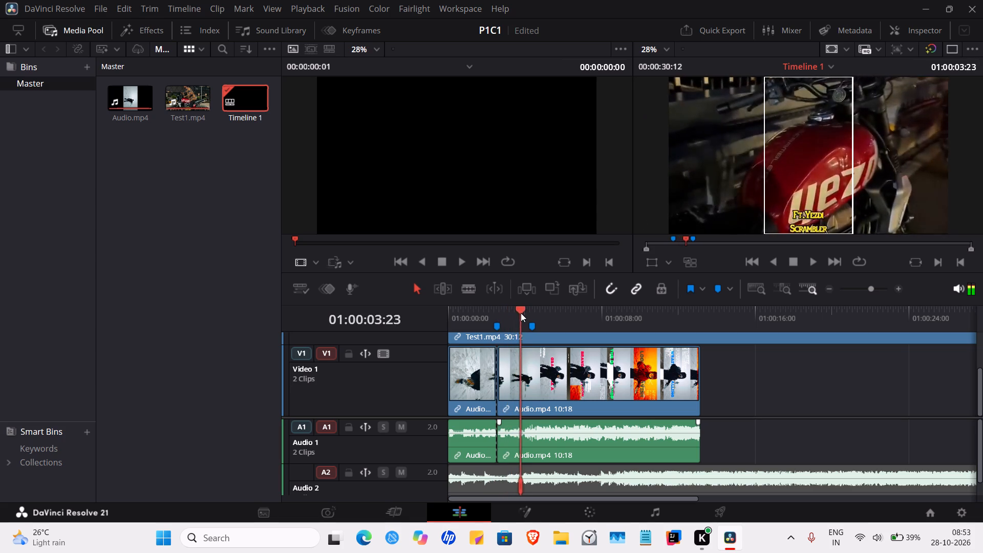
{"action": "left_click_drag", "start_coordinate": [521, 313], "coordinate": [537, 313]}
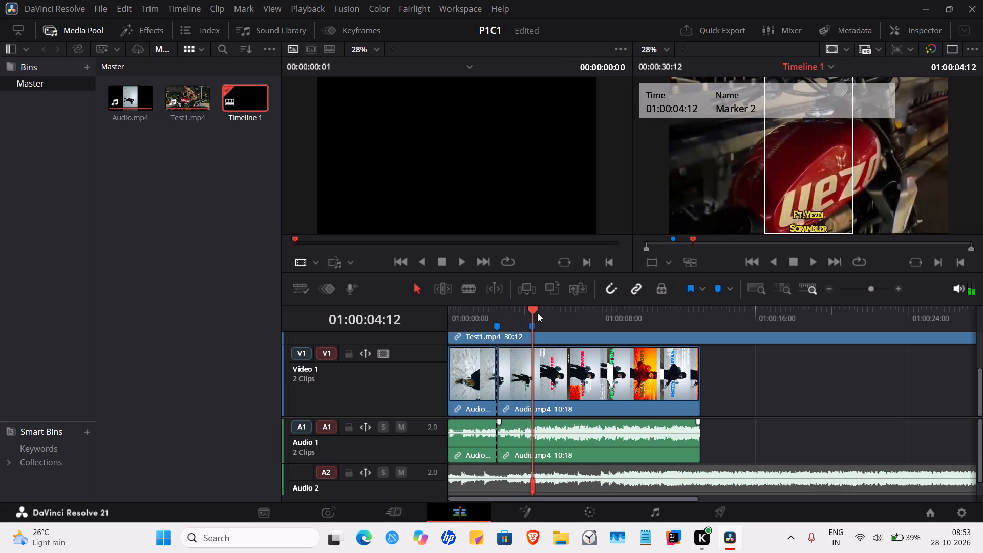
{"action": "left_click_drag", "start_coordinate": [537, 313], "coordinate": [544, 313]}
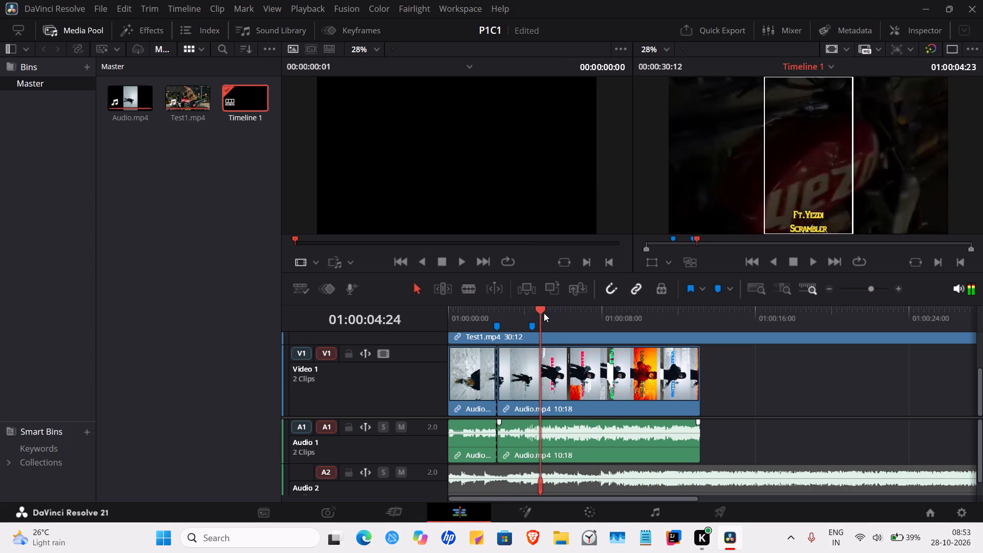
{"action": "left_click_drag", "start_coordinate": [544, 313], "coordinate": [564, 313]}
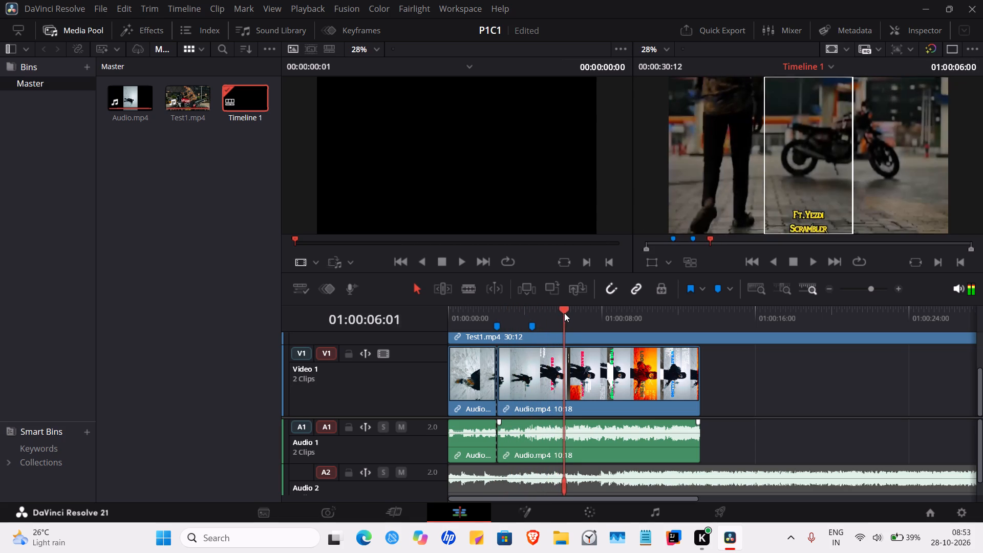
{"action": "left_click_drag", "start_coordinate": [564, 313], "coordinate": [579, 313]}
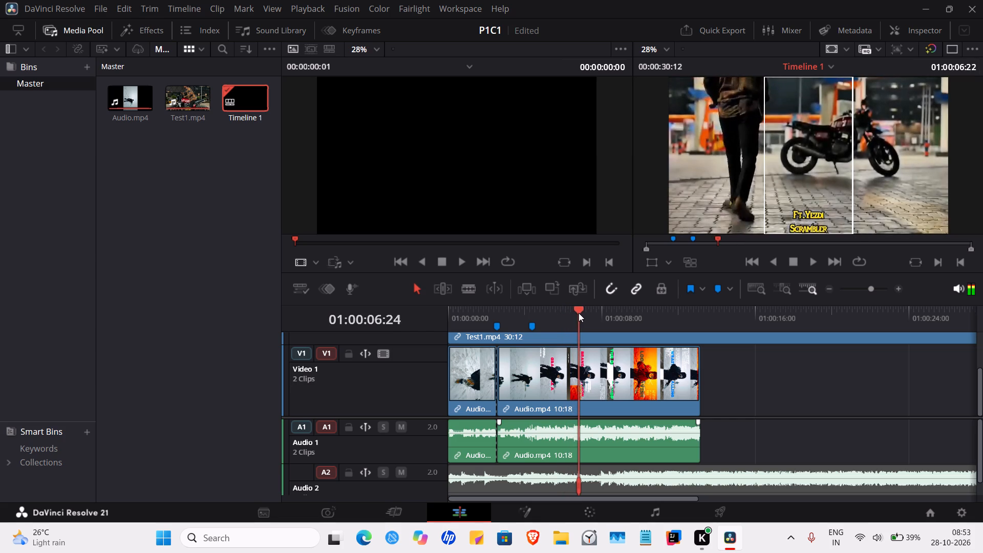
{"action": "left_click_drag", "start_coordinate": [579, 313], "coordinate": [595, 313]}
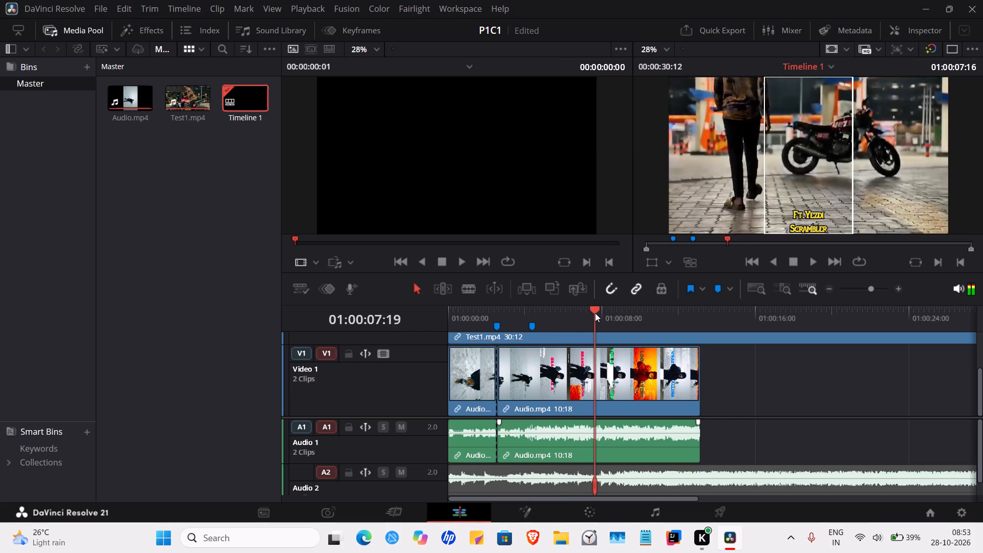
{"action": "left_click_drag", "start_coordinate": [595, 313], "coordinate": [548, 316]}
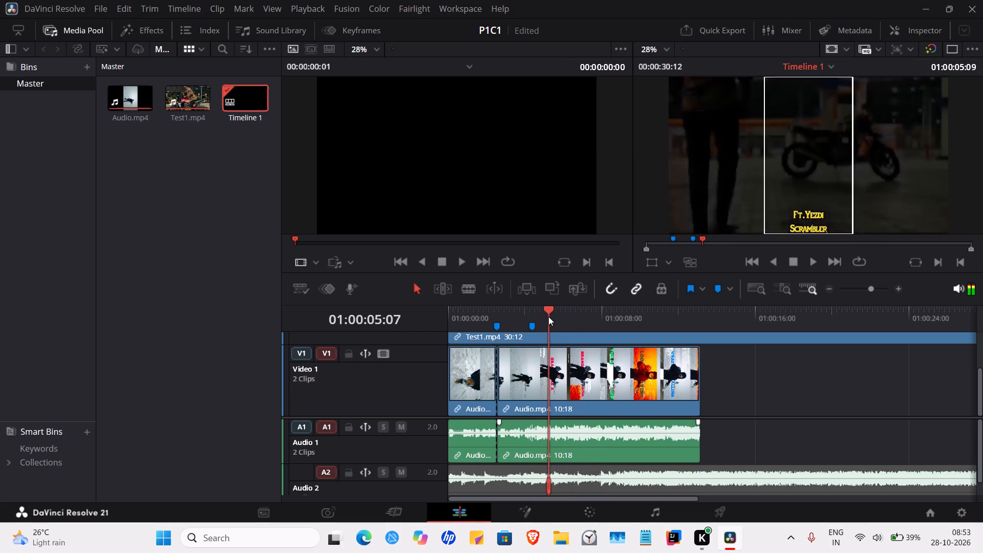
{"action": "left_click_drag", "start_coordinate": [548, 316], "coordinate": [569, 315]}
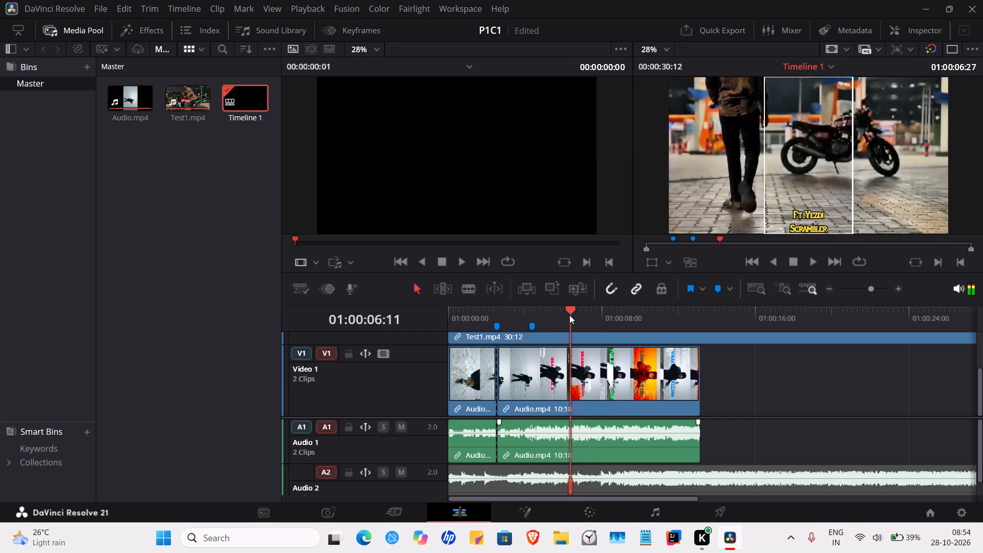
{"action": "left_click_drag", "start_coordinate": [569, 315], "coordinate": [537, 315]}
Select the Test1.mp4 clip on Video 2 and shrink the Video 1 track height so the Video 2 thumbnails show.
{"action": "left_click", "coordinate": [555, 341]}
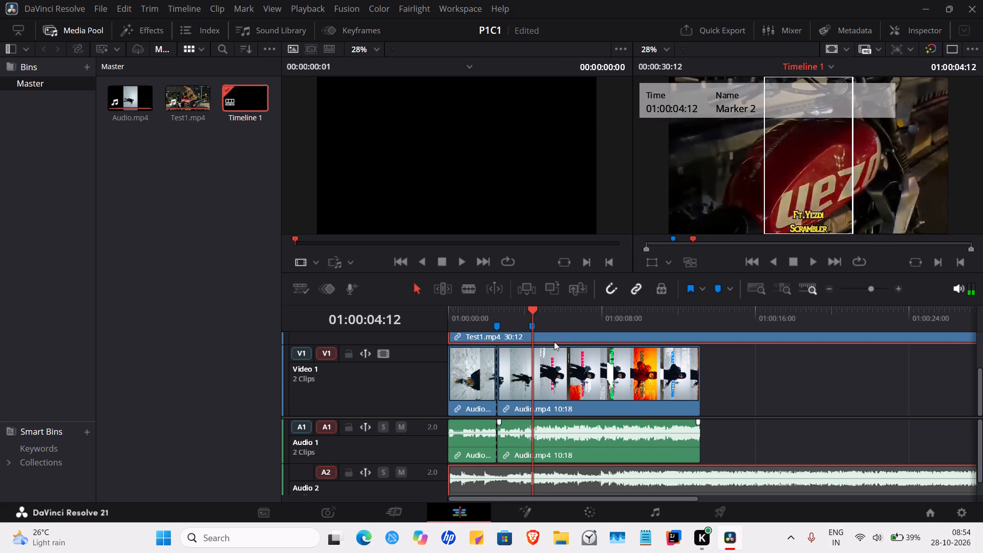
{"action": "left_click", "coordinate": [549, 342]}
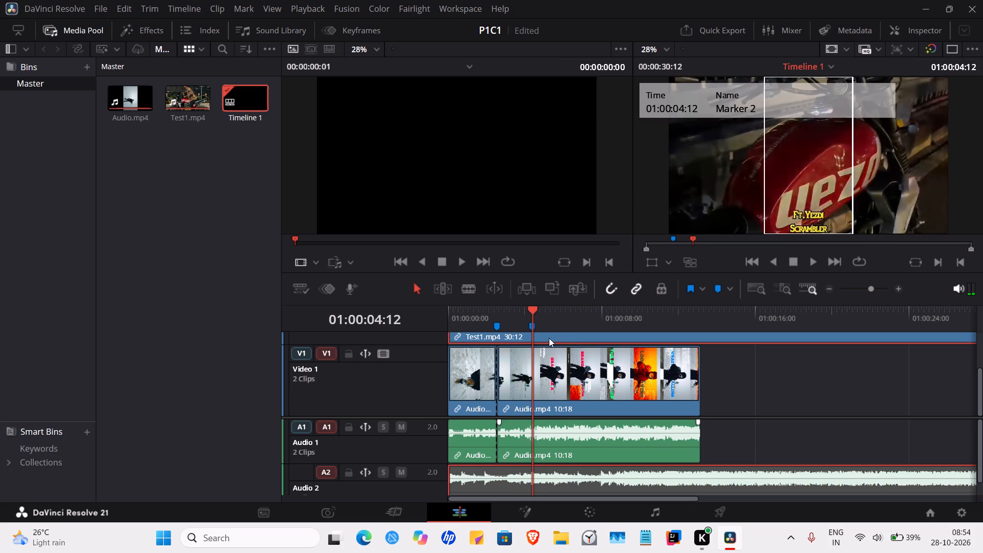
{"action": "left_click", "coordinate": [544, 338]}
{"action": "left_click_drag", "start_coordinate": [413, 348], "coordinate": [409, 368]}
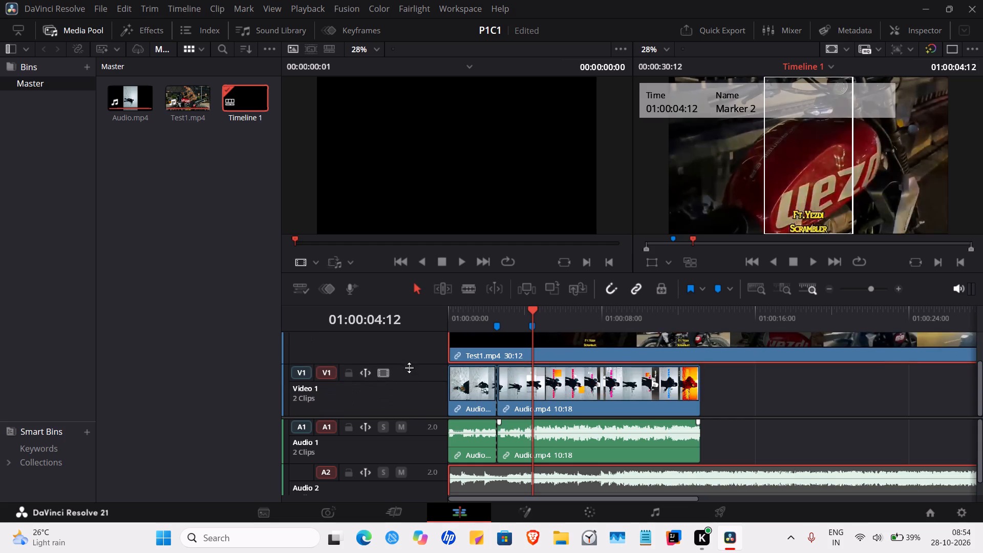
{"action": "left_click_drag", "start_coordinate": [409, 368], "coordinate": [416, 406]}
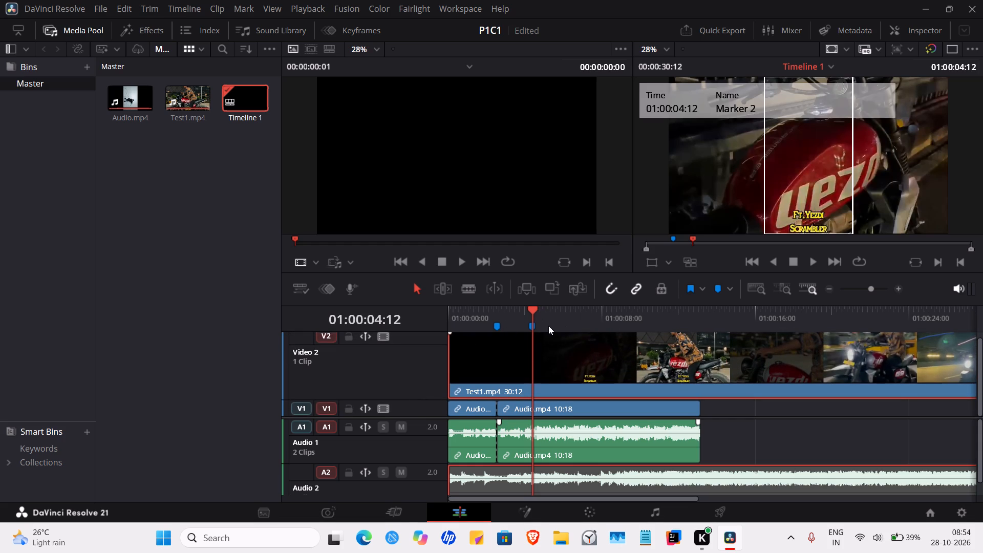
{"action": "left_click_drag", "start_coordinate": [587, 367], "coordinate": [574, 367]}
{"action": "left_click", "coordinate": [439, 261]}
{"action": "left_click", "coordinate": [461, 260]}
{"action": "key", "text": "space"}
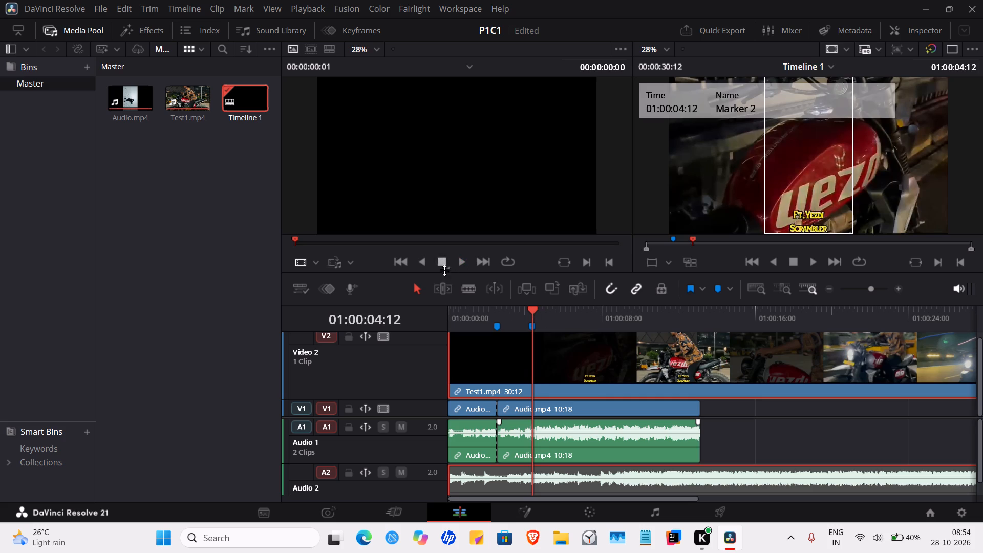
Scrub back from about 01:00:04:28 to the timeline start and examine the opening frames of Test1.mp4, stopping at 01:00:00:13.
{"action": "left_click_drag", "start_coordinate": [533, 309], "coordinate": [544, 309]}
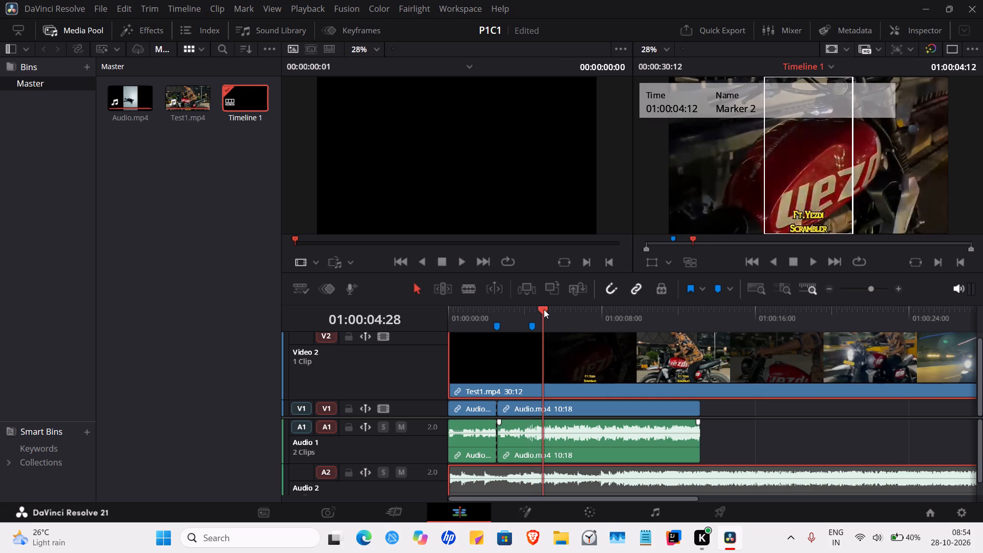
{"action": "left_click_drag", "start_coordinate": [544, 309], "coordinate": [504, 304]}
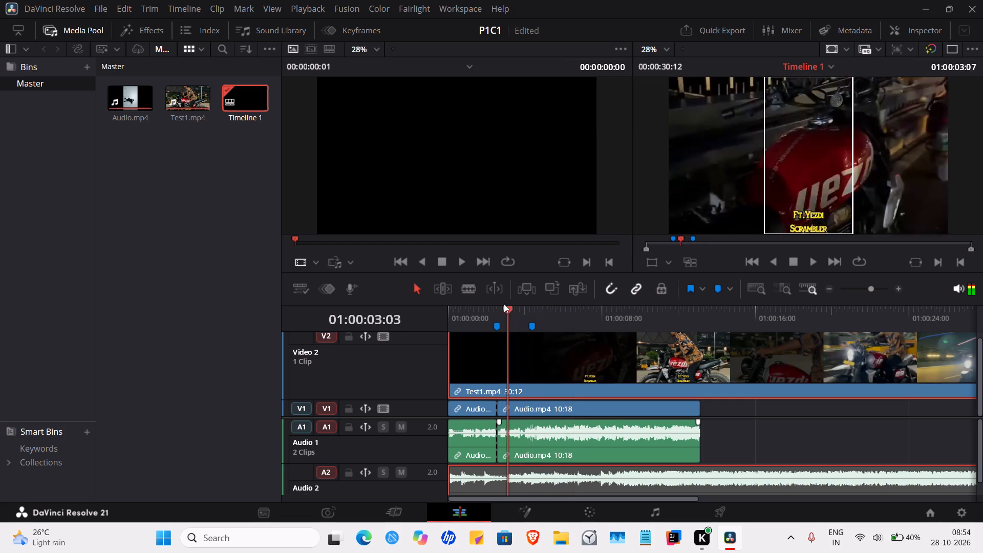
{"action": "left_click_drag", "start_coordinate": [504, 304], "coordinate": [461, 304]}
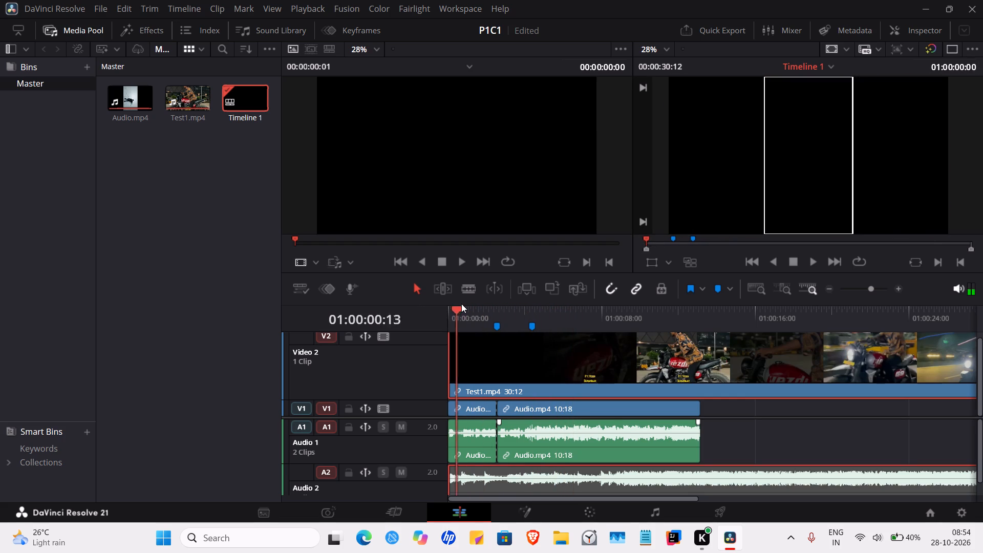
{"action": "left_click_drag", "start_coordinate": [461, 304], "coordinate": [462, 306]}
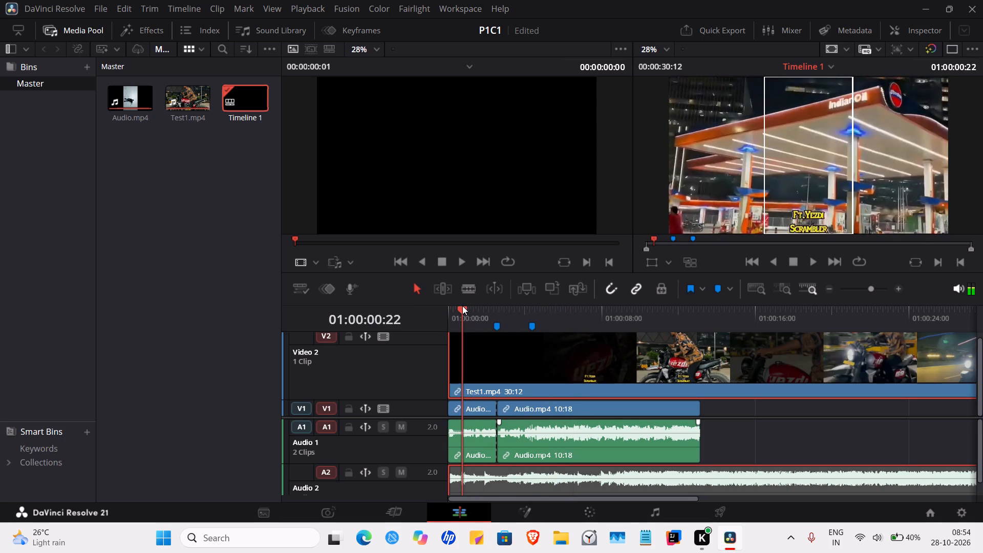
{"action": "left_click_drag", "start_coordinate": [462, 306], "coordinate": [458, 306]}
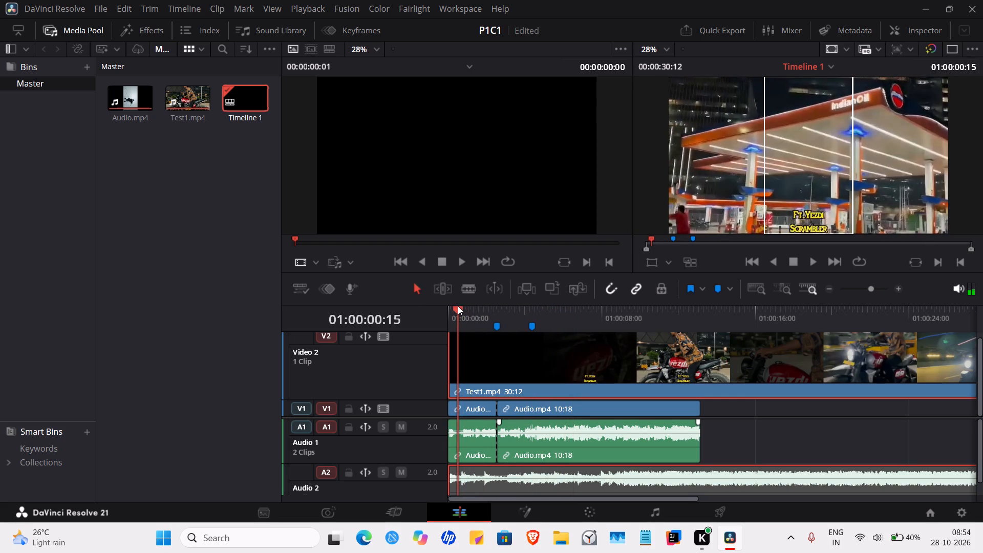
{"action": "left_click_drag", "start_coordinate": [458, 306], "coordinate": [454, 306]}
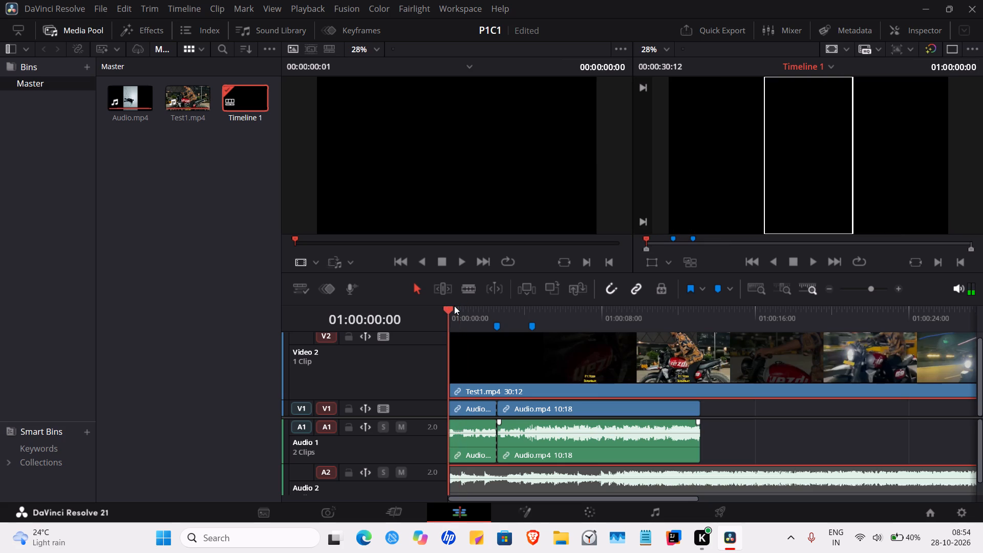
{"action": "left_click_drag", "start_coordinate": [454, 306], "coordinate": [454, 305]}
{"action": "left_click_drag", "start_coordinate": [454, 305], "coordinate": [454, 305]}
{"action": "left_click_drag", "start_coordinate": [454, 305], "coordinate": [456, 305]}
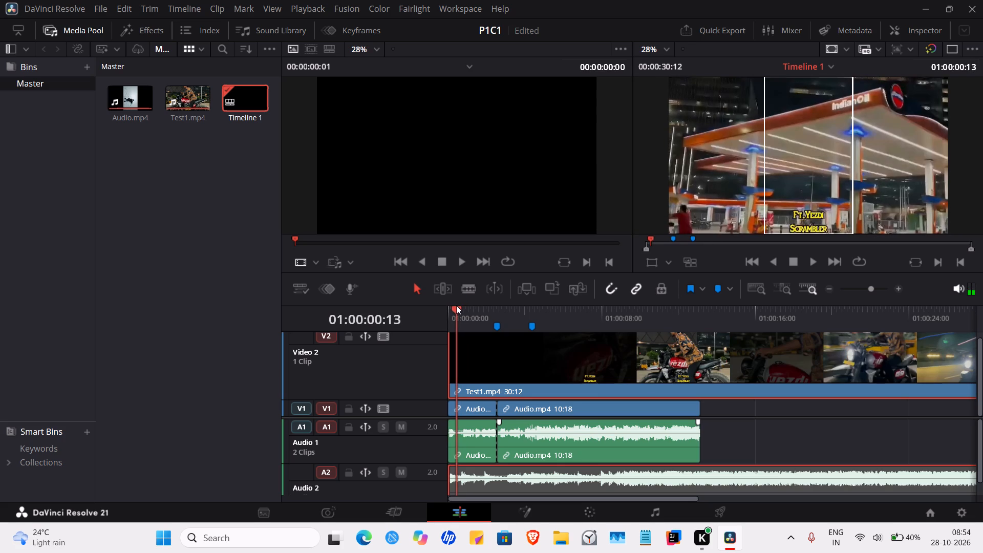
{"action": "left_click_drag", "start_coordinate": [456, 305], "coordinate": [457, 305]}
{"action": "left_click_drag", "start_coordinate": [457, 305], "coordinate": [456, 305]}
{"action": "scroll", "coordinate": [479, 331], "scroll_direction": "up", "scroll_amount": 6}
Turn on Dynamic Trim mode and scrub the first second of Test1.mp4 for a cut point, stopping at 01:00:00:12.
{"action": "scroll", "coordinate": [479, 331], "scroll_direction": "up", "scroll_amount": 6}
{"action": "scroll", "coordinate": [478, 330], "scroll_direction": "up", "scroll_amount": 2, "text": "ctrl"}
{"action": "scroll", "coordinate": [478, 330], "scroll_direction": "right", "scroll_amount": 1}
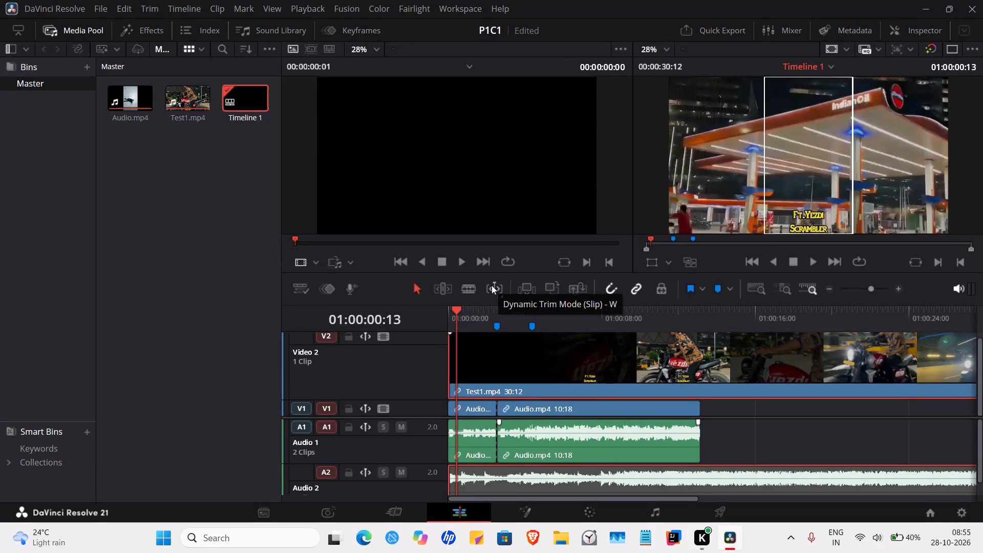
{"action": "left_click", "coordinate": [491, 285]}
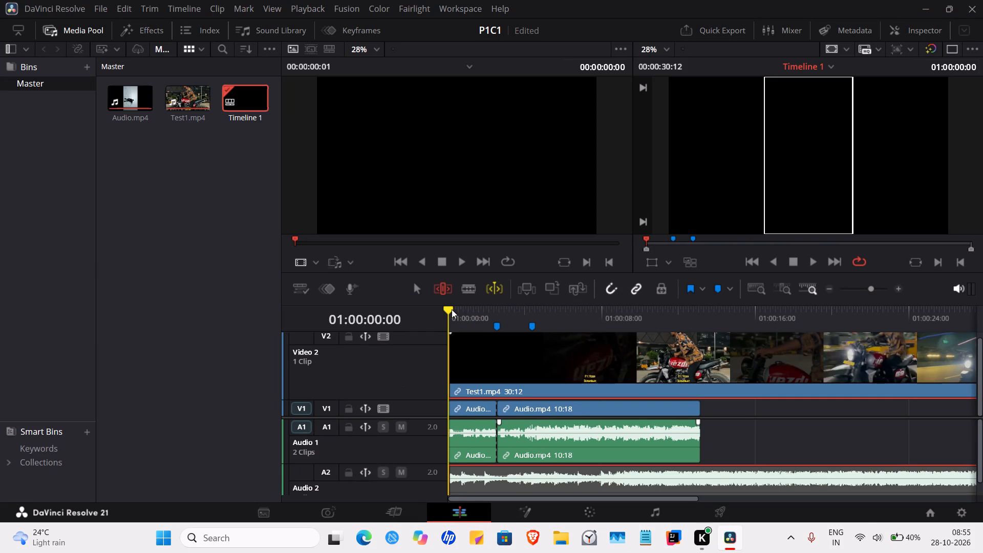
{"action": "left_click_drag", "start_coordinate": [448, 310], "coordinate": [461, 310]}
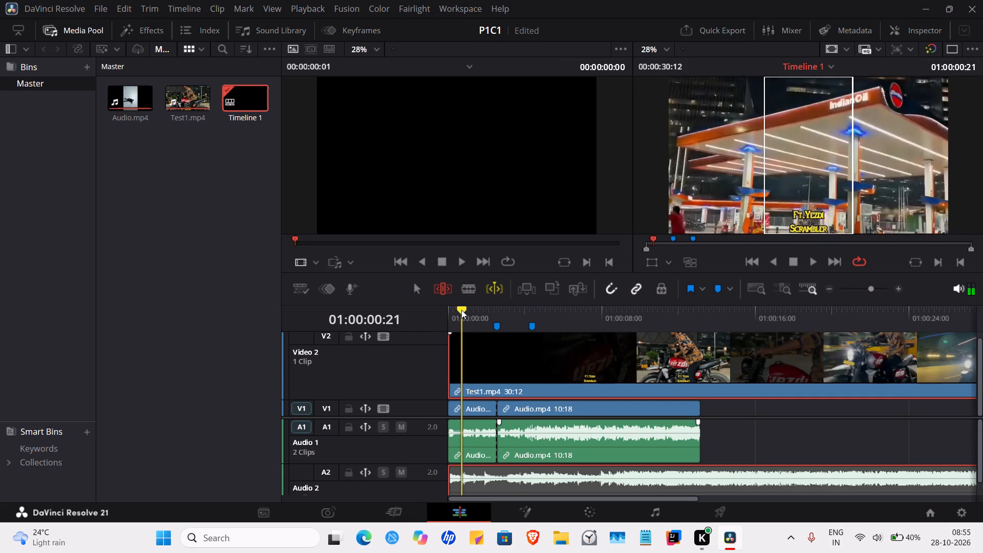
{"action": "left_click_drag", "start_coordinate": [461, 310], "coordinate": [457, 312]}
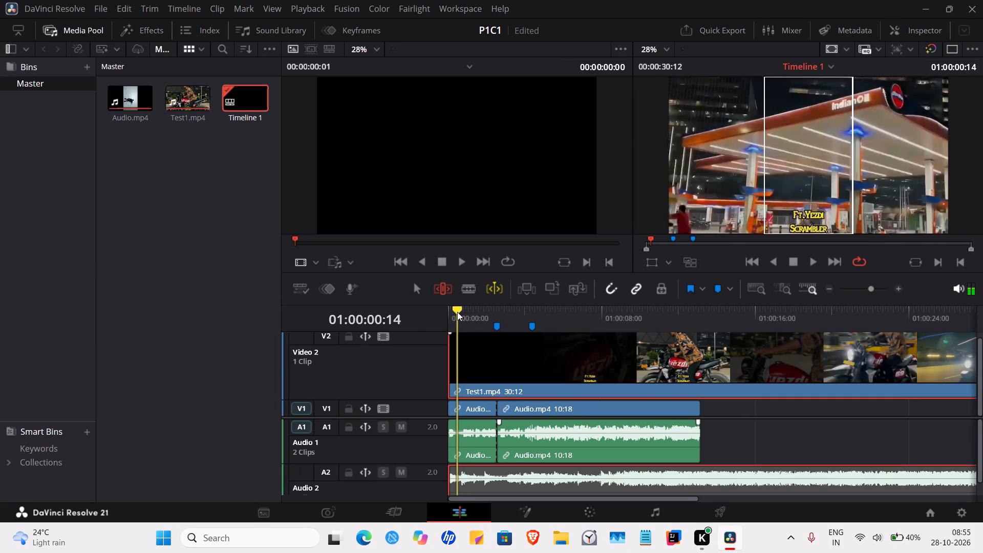
{"action": "left_click_drag", "start_coordinate": [457, 312], "coordinate": [457, 312]}
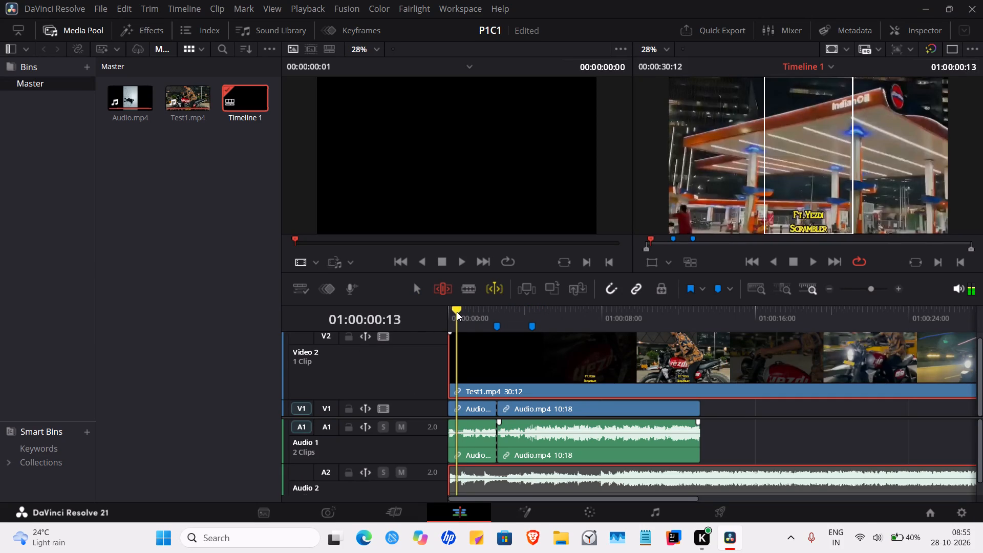
{"action": "left_click_drag", "start_coordinate": [457, 312], "coordinate": [456, 312]}
Return the playhead to the timeline start and blade Test1.mp4 on Video 2 at about 01:00:00:20 and 01:00:01:29.
{"action": "left_click", "coordinate": [471, 285]}
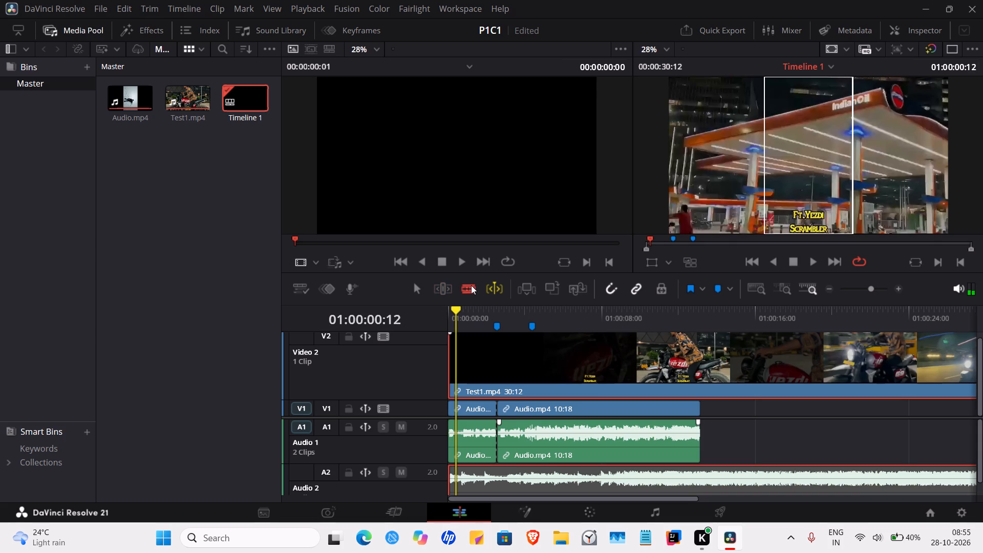
{"action": "left_click", "coordinate": [453, 310]}
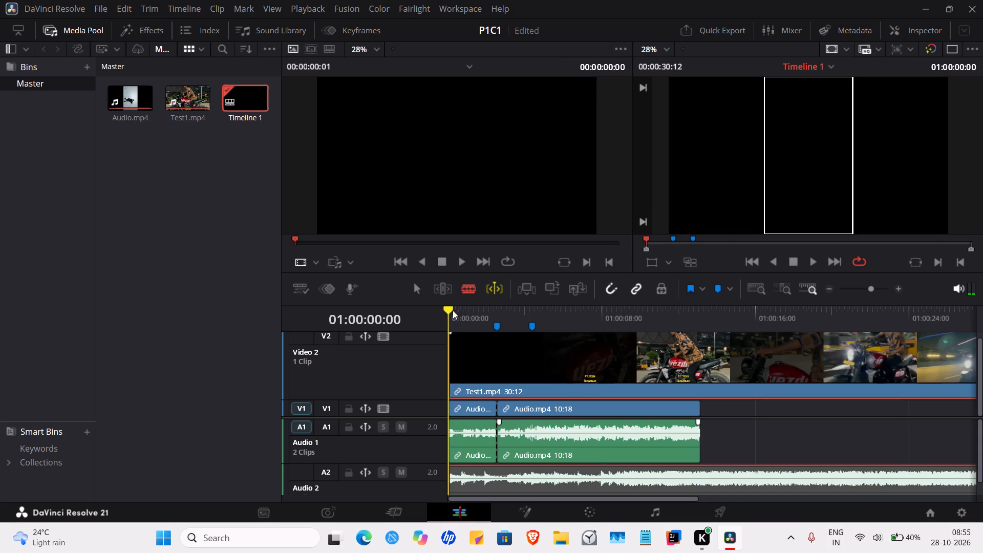
{"action": "left_click", "coordinate": [461, 344]}
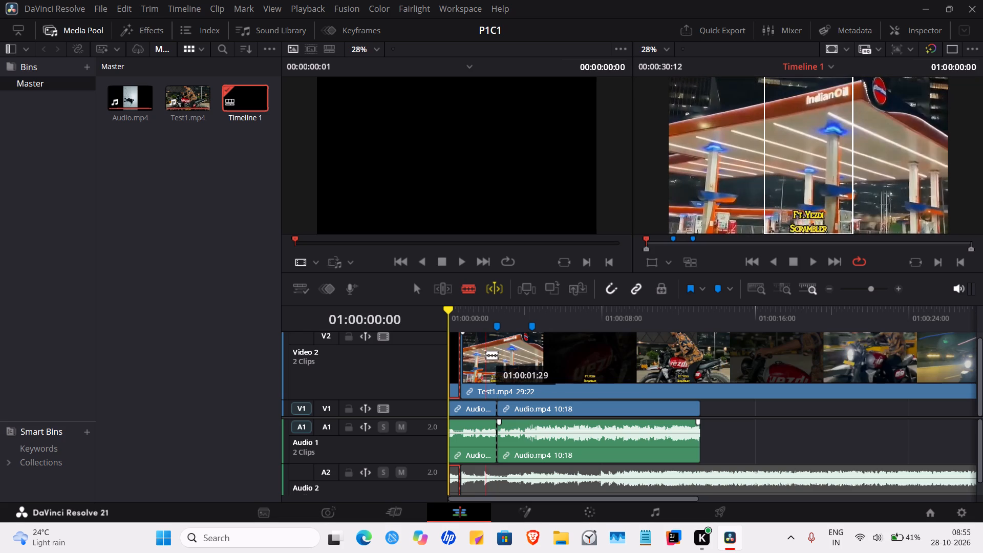
{"action": "left_click", "coordinate": [486, 355]}
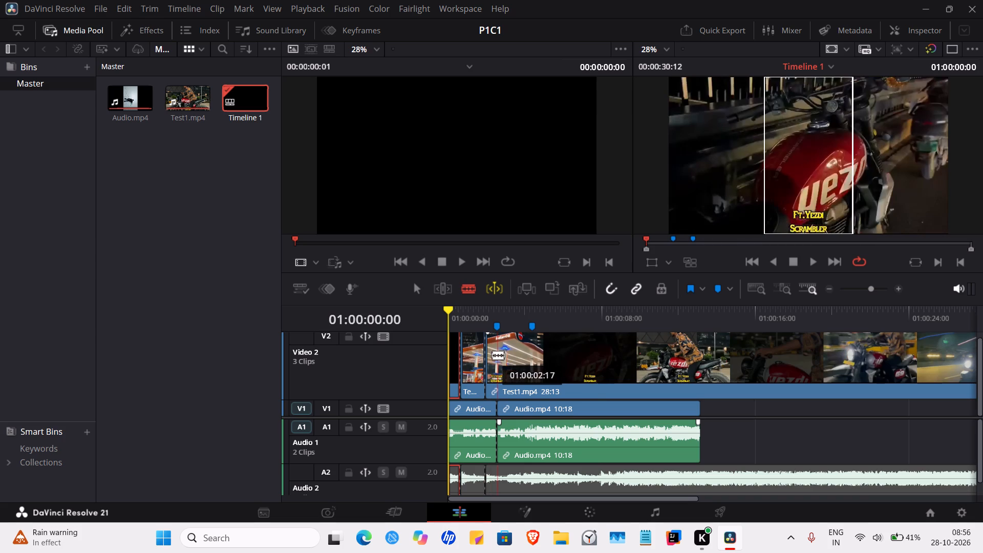
Blade the remaining Test1.mp4 clip on Video 2 at about 01:00:02:12 and 01:00:04:25, working in the detail zoom.
{"action": "scroll", "coordinate": [492, 355], "scroll_direction": "up", "scroll_amount": 10}
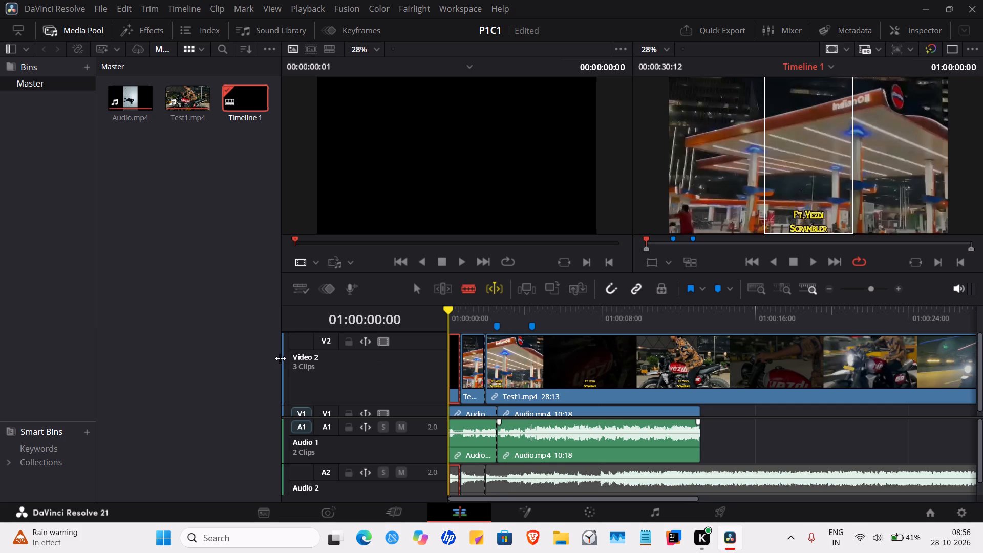
{"action": "left_click_drag", "start_coordinate": [280, 356], "coordinate": [196, 366]}
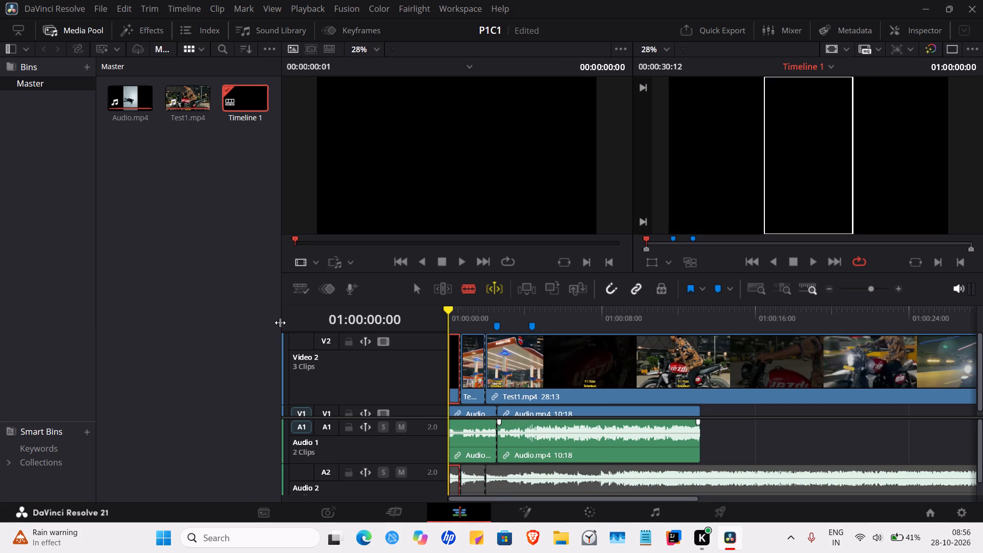
{"action": "left_click_drag", "start_coordinate": [280, 323], "coordinate": [236, 308]}
{"action": "left_click", "coordinate": [812, 284]}
{"action": "left_click", "coordinate": [815, 288]}
{"action": "left_click", "coordinate": [784, 285]}
{"action": "left_click", "coordinate": [779, 288]}
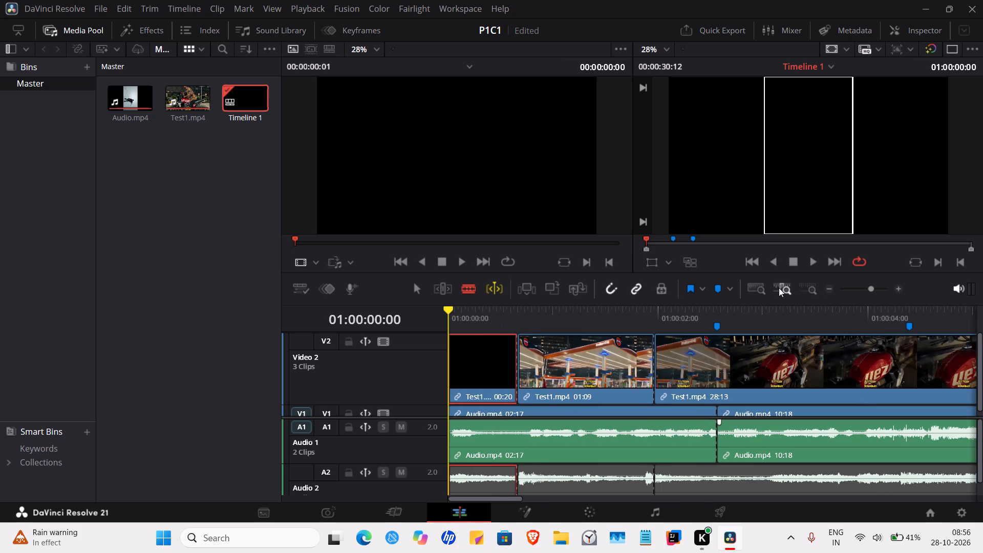
{"action": "left_click", "coordinate": [808, 288]}
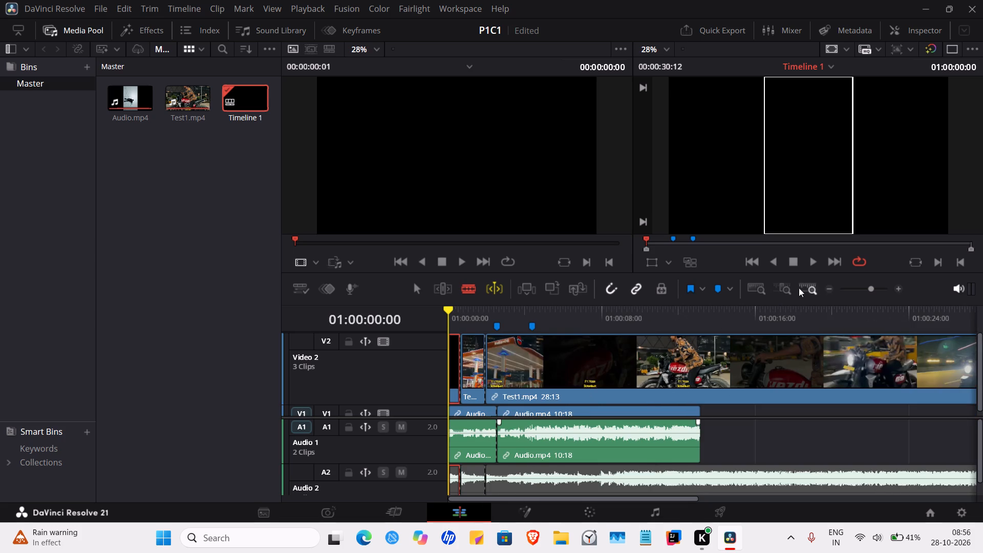
{"action": "left_click", "coordinate": [778, 288]}
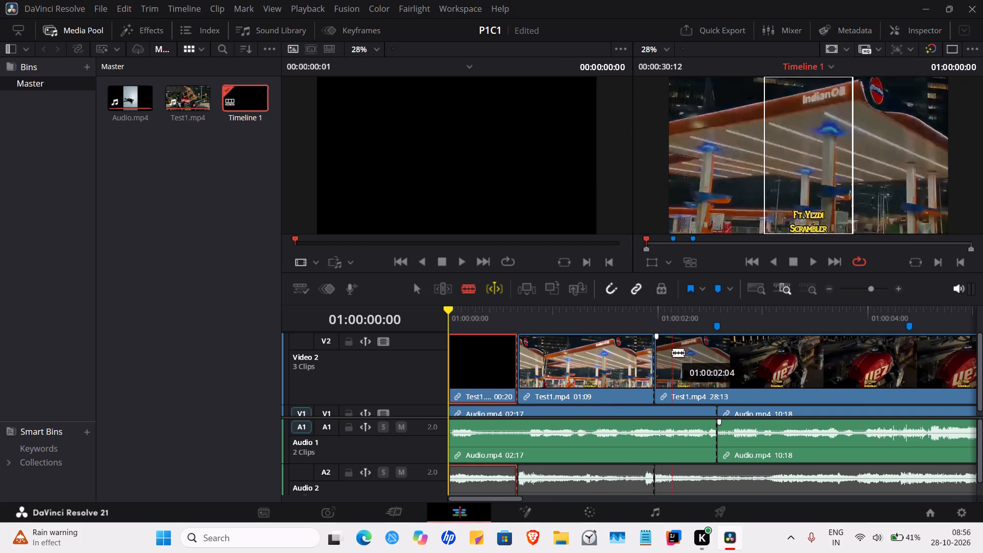
{"action": "left_click", "coordinate": [700, 352]}
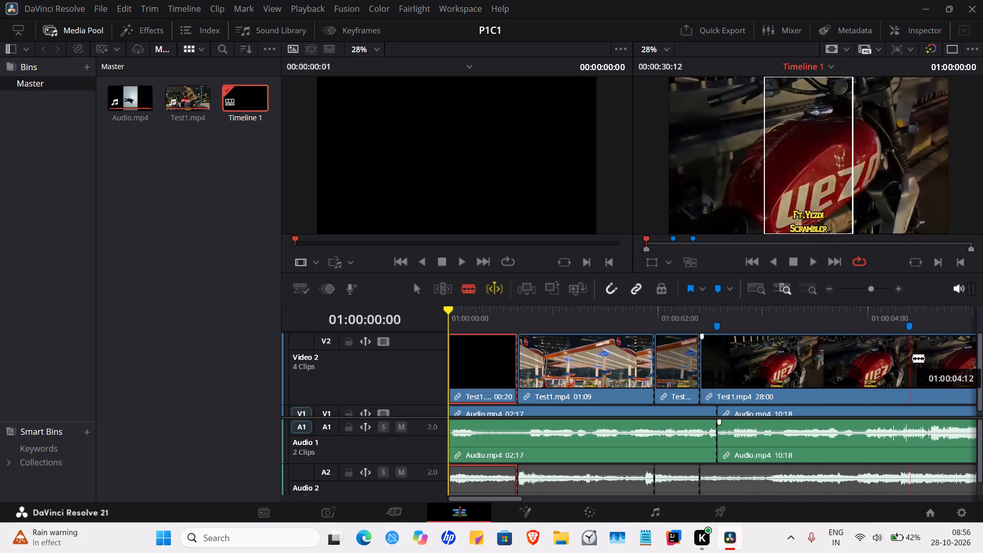
{"action": "left_click", "coordinate": [956, 359]}
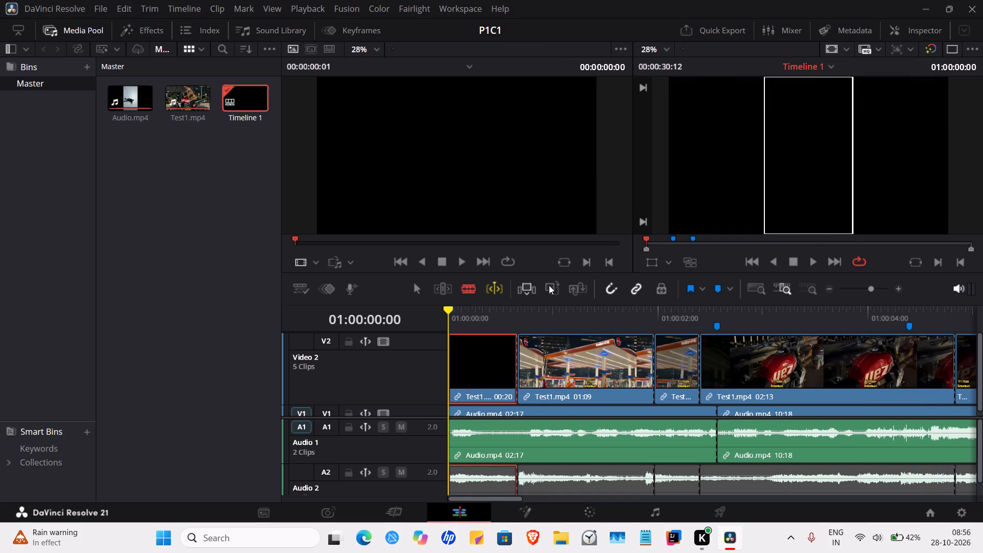
Check the new cuts, move the 13-frame Test1.mp4 segment starting near 01:00:01:29 up to a new Video 3 track, and delete it.
{"action": "left_click_drag", "start_coordinate": [447, 309], "coordinate": [453, 309]}
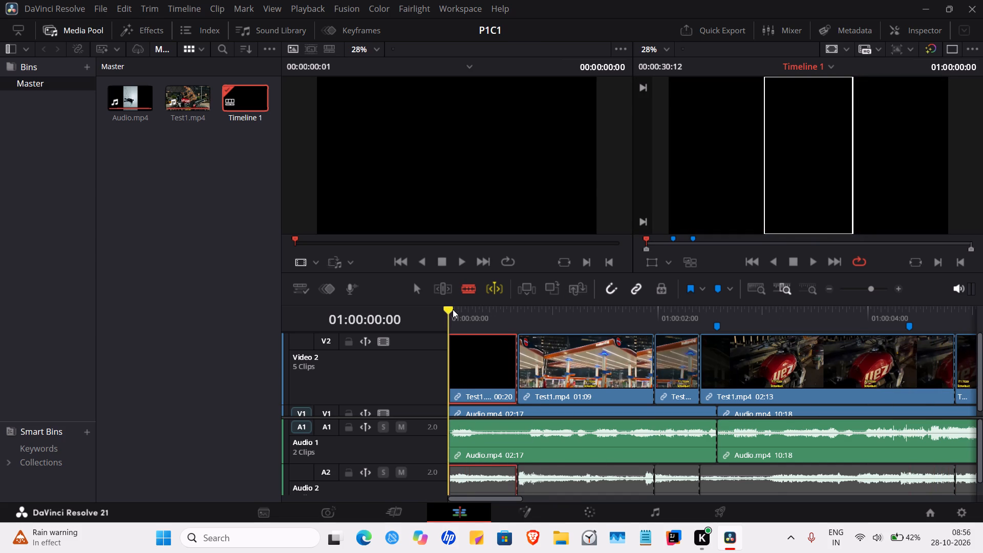
{"action": "left_click_drag", "start_coordinate": [453, 309], "coordinate": [456, 309]}
{"action": "left_click_drag", "start_coordinate": [453, 308], "coordinate": [795, 308]}
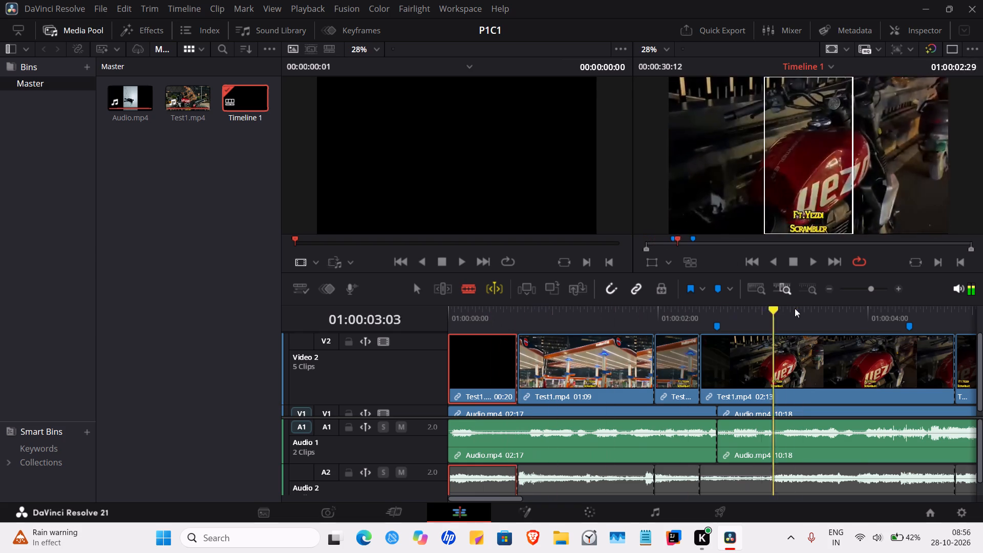
{"action": "left_click_drag", "start_coordinate": [795, 308], "coordinate": [524, 321]}
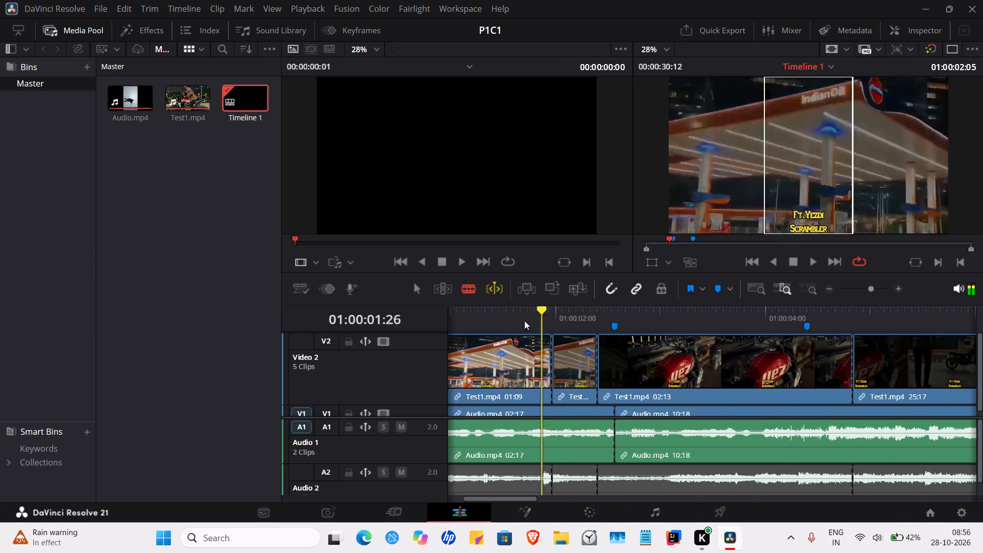
{"action": "left_click_drag", "start_coordinate": [524, 321], "coordinate": [402, 320]}
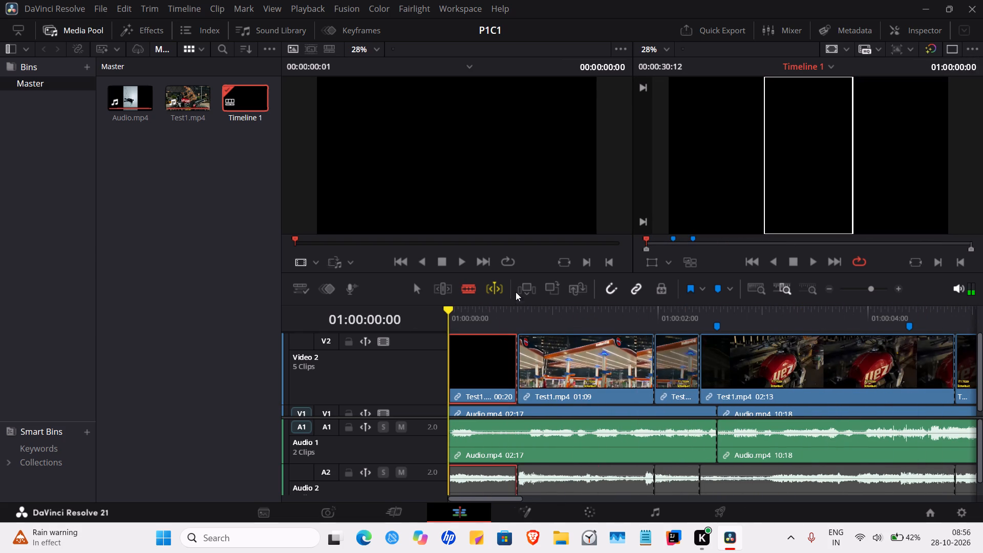
{"action": "left_click", "coordinate": [418, 289]}
{"action": "left_click", "coordinate": [682, 355]}
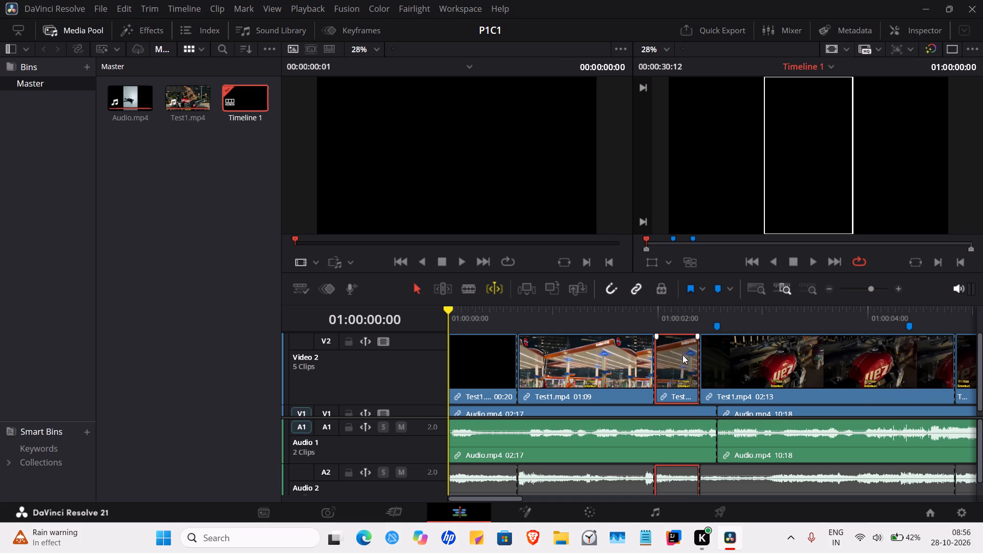
{"action": "left_click", "coordinate": [682, 355]}
{"action": "key", "text": "ctrl+d"}
{"action": "left_click_drag", "start_coordinate": [674, 363], "coordinate": [675, 364]}
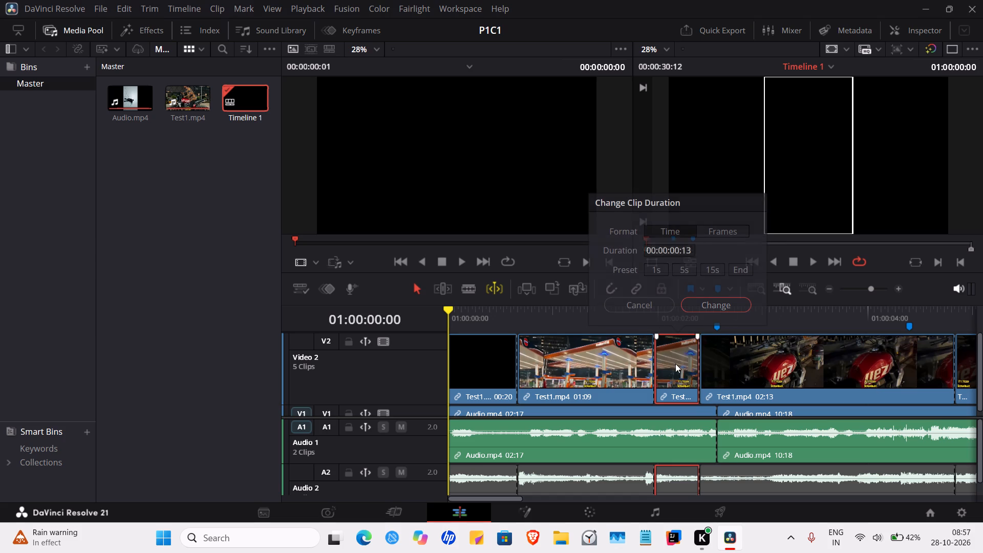
{"action": "left_click_drag", "start_coordinate": [675, 364], "coordinate": [672, 319]}
{"action": "right_click", "coordinate": [675, 370]}
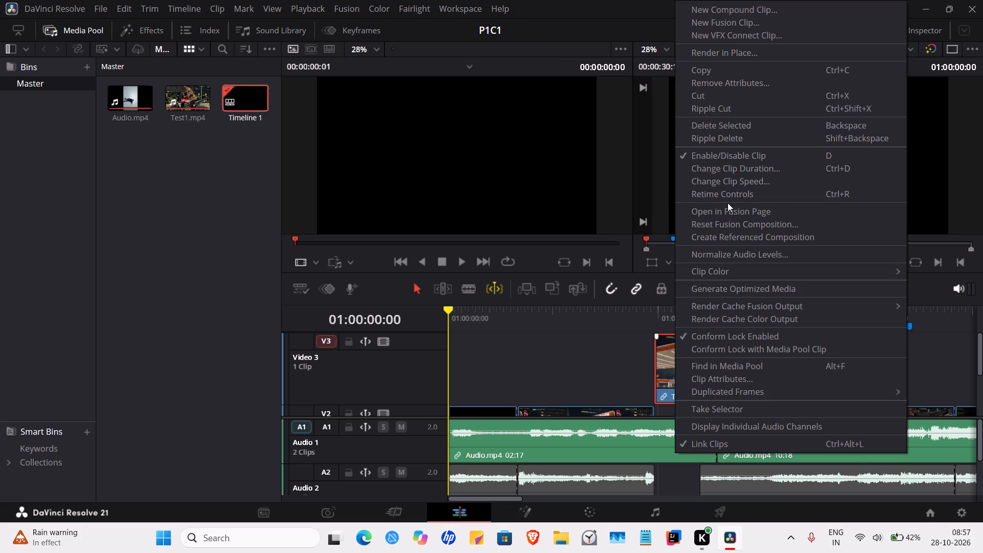
{"action": "left_click", "coordinate": [720, 125]}
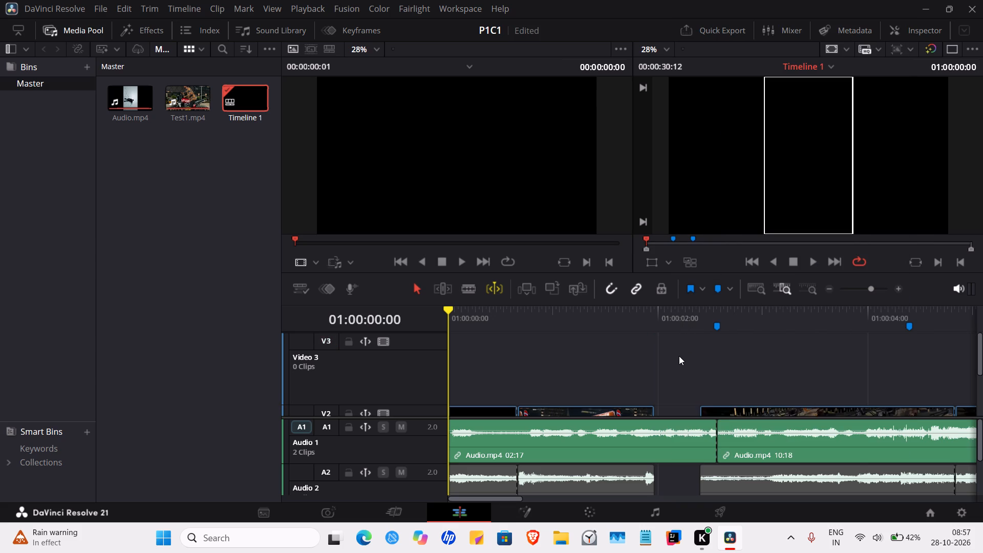
Delete the Audio 2 track holding the original Test1.mp4 sound.
{"action": "scroll", "coordinate": [675, 358], "scroll_direction": "down", "scroll_amount": 2}
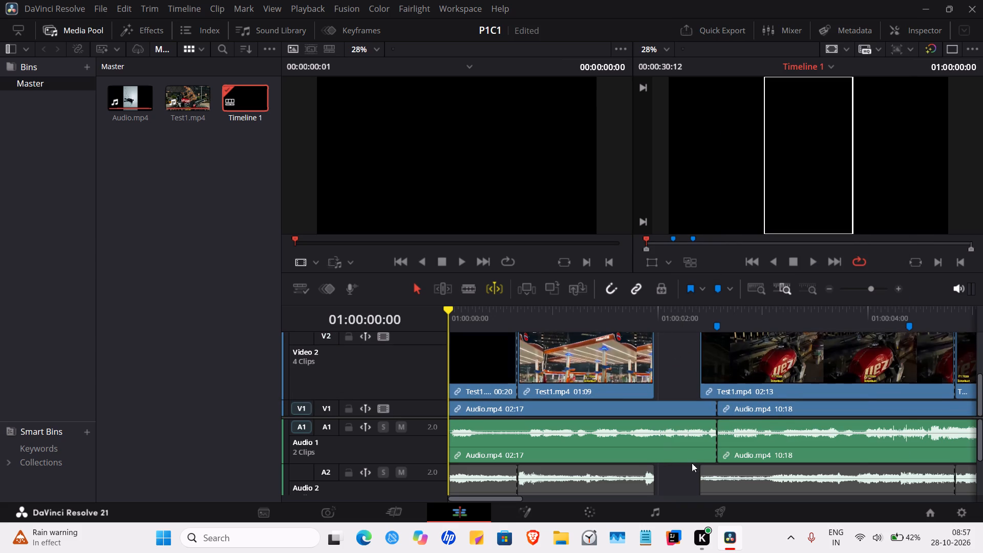
{"action": "right_click", "coordinate": [501, 480]}
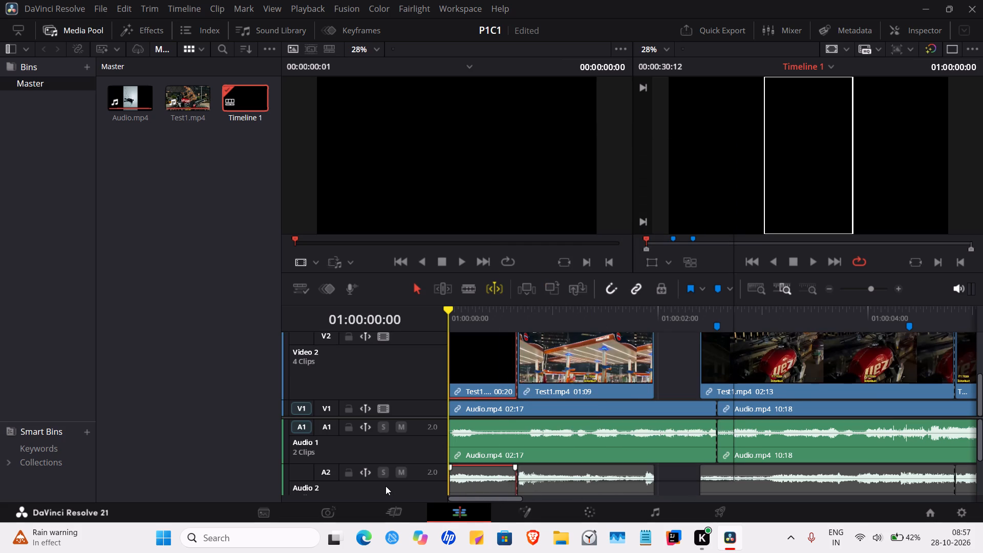
{"action": "left_click", "coordinate": [386, 486]}
{"action": "right_click", "coordinate": [386, 486]}
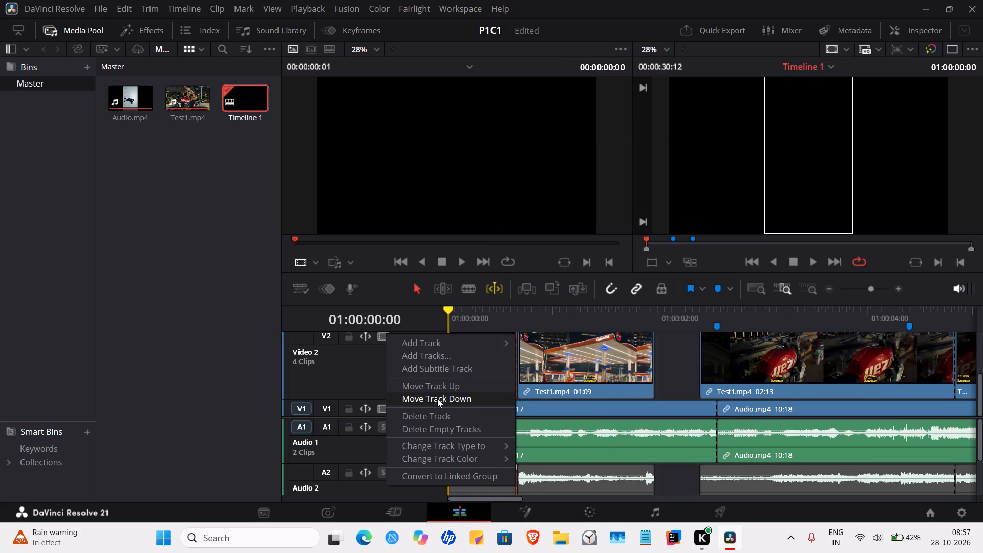
{"action": "left_click", "coordinate": [440, 418]}
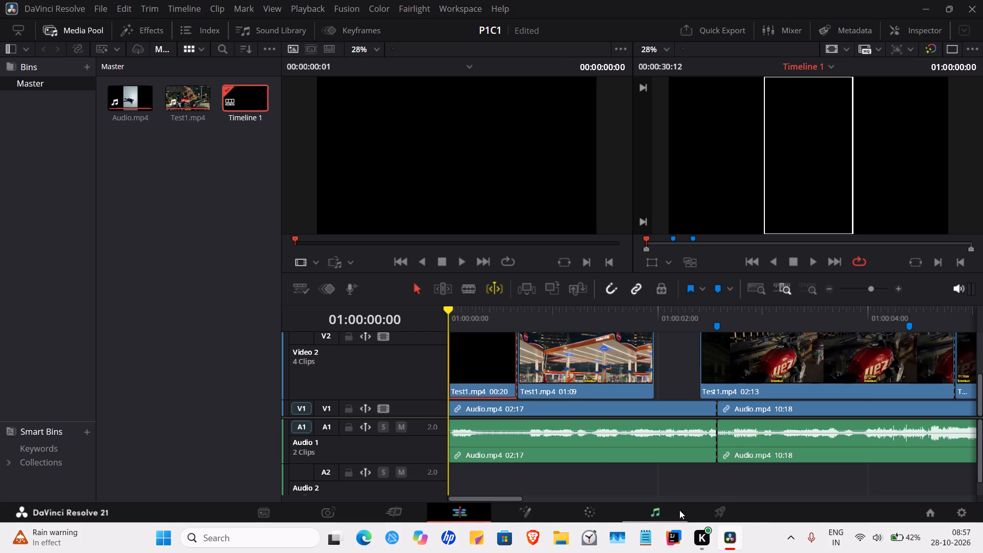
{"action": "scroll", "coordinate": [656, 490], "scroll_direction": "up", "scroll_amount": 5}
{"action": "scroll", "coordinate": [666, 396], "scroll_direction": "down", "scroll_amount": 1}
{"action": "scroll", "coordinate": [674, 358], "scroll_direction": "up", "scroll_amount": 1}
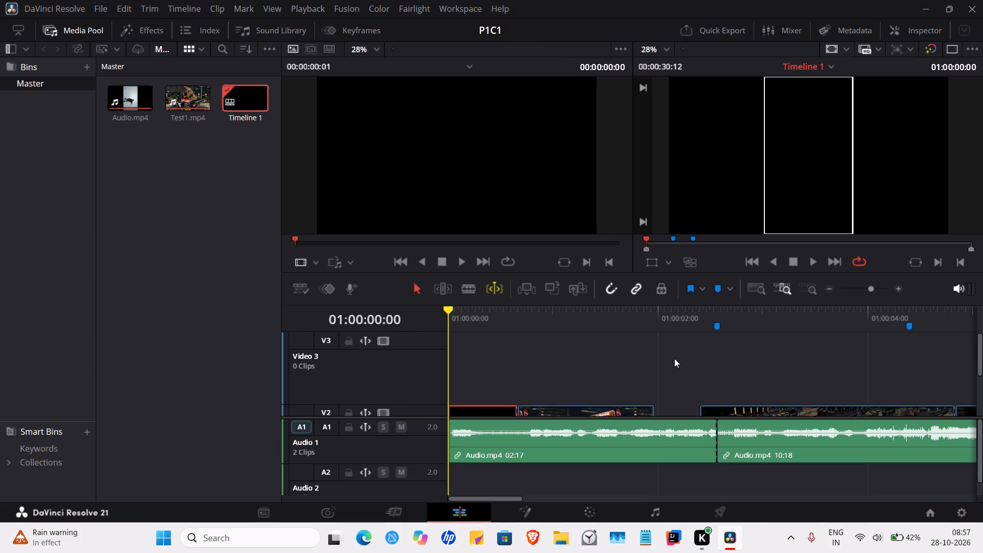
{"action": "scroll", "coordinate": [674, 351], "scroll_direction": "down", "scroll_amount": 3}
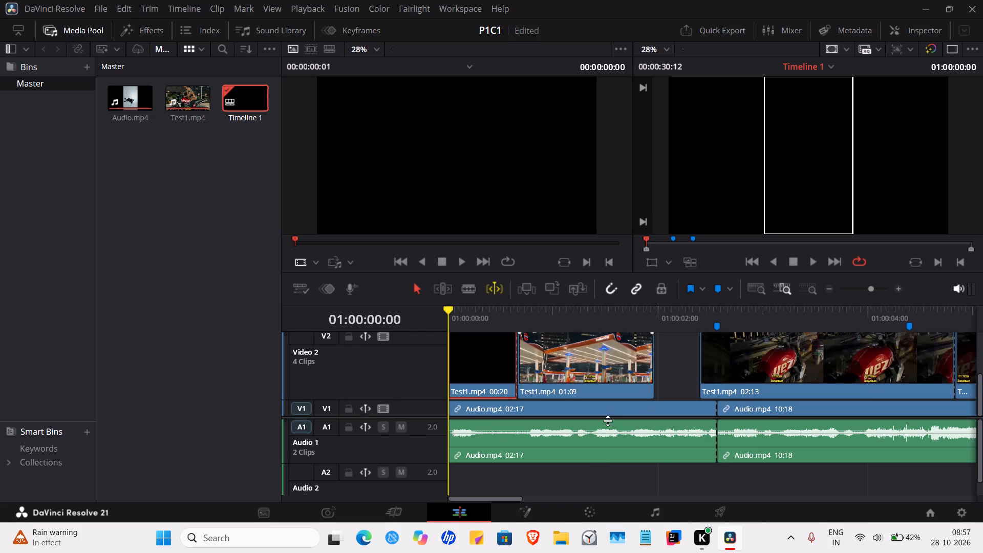
Move the 02:13 Test1.mp4 clip on Video 2 13 frames earlier, directly against the end of the 01:09 clip.
{"action": "scroll", "coordinate": [390, 474], "scroll_direction": "down", "scroll_amount": 3}
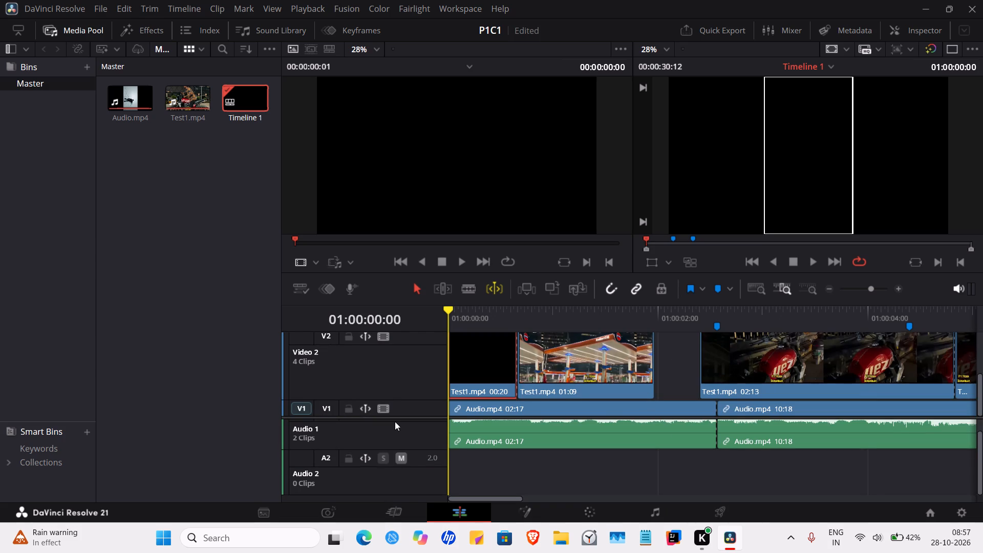
{"action": "scroll", "coordinate": [395, 421], "scroll_direction": "down", "scroll_amount": 6}
{"action": "scroll", "coordinate": [416, 474], "scroll_direction": "up", "scroll_amount": 3}
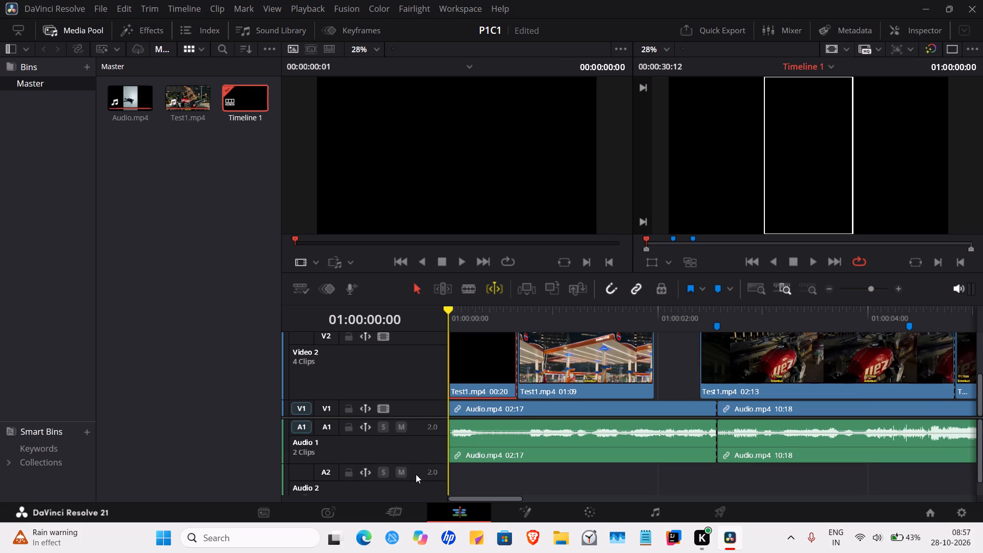
{"action": "scroll", "coordinate": [416, 474], "scroll_direction": "up", "scroll_amount": 1}
{"action": "scroll", "coordinate": [656, 340], "scroll_direction": "up", "scroll_amount": 4}
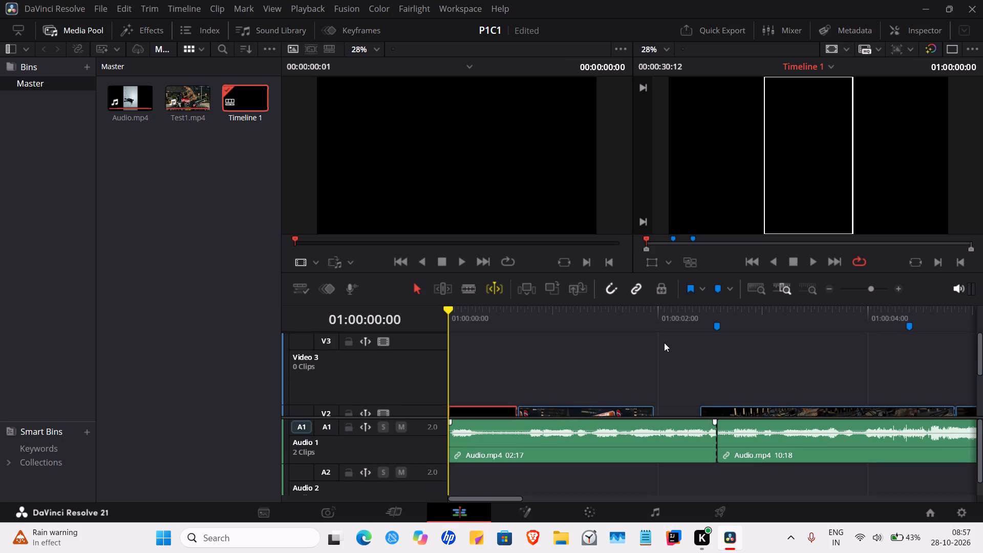
{"action": "scroll", "coordinate": [664, 343], "scroll_direction": "up", "scroll_amount": 1}
{"action": "scroll", "coordinate": [664, 344], "scroll_direction": "down", "scroll_amount": 1}
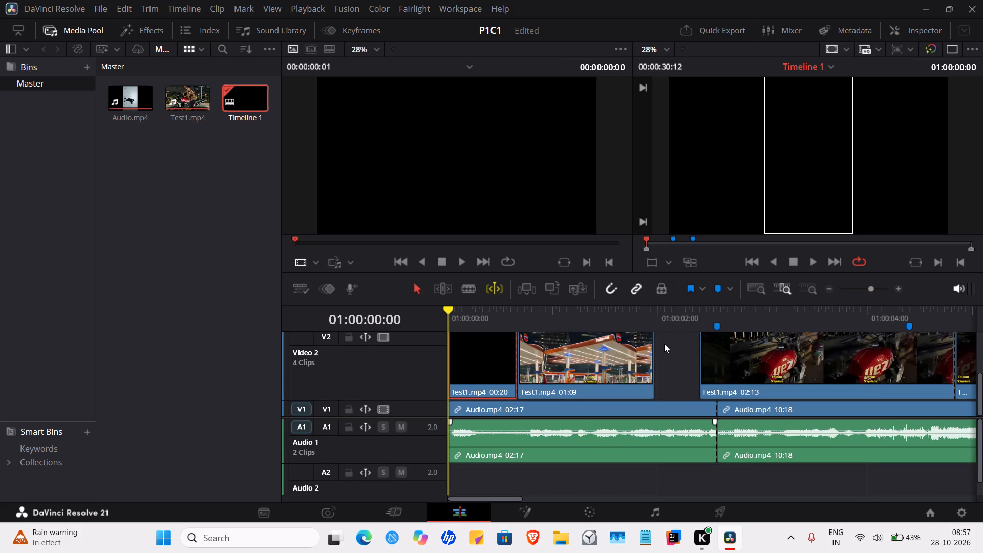
{"action": "left_click_drag", "start_coordinate": [722, 364], "coordinate": [664, 374]}
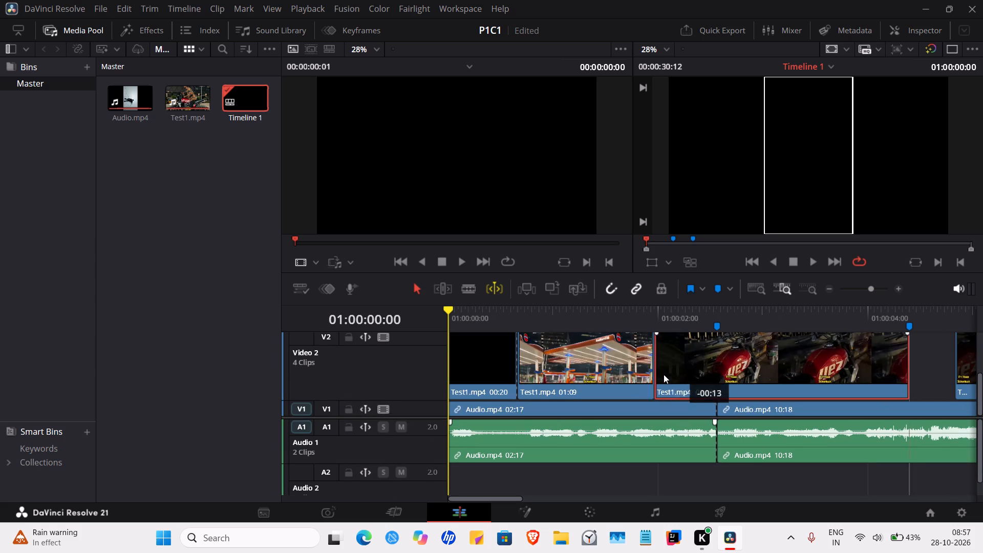
{"action": "left_click_drag", "start_coordinate": [664, 374], "coordinate": [679, 375]}
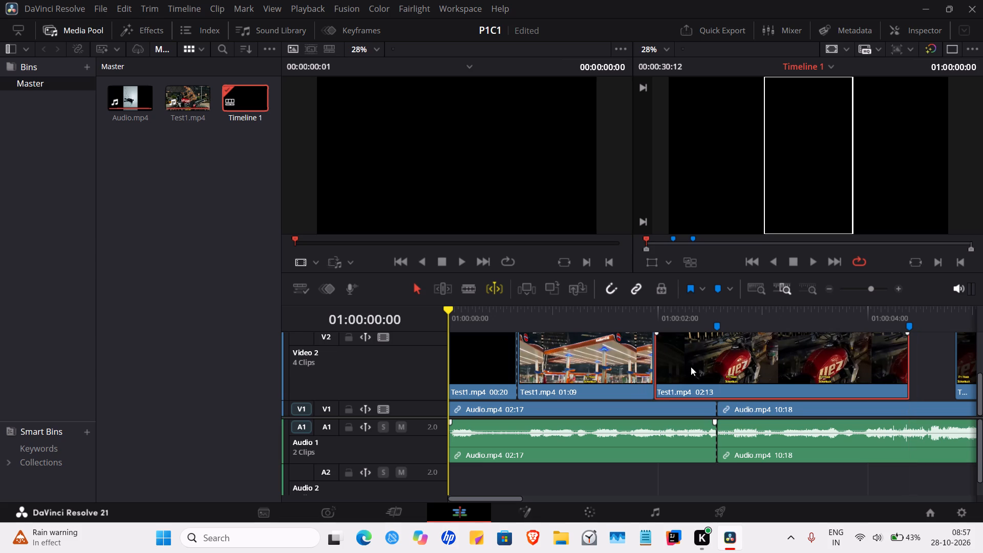
{"action": "left_click_drag", "start_coordinate": [693, 358], "coordinate": [686, 360]}
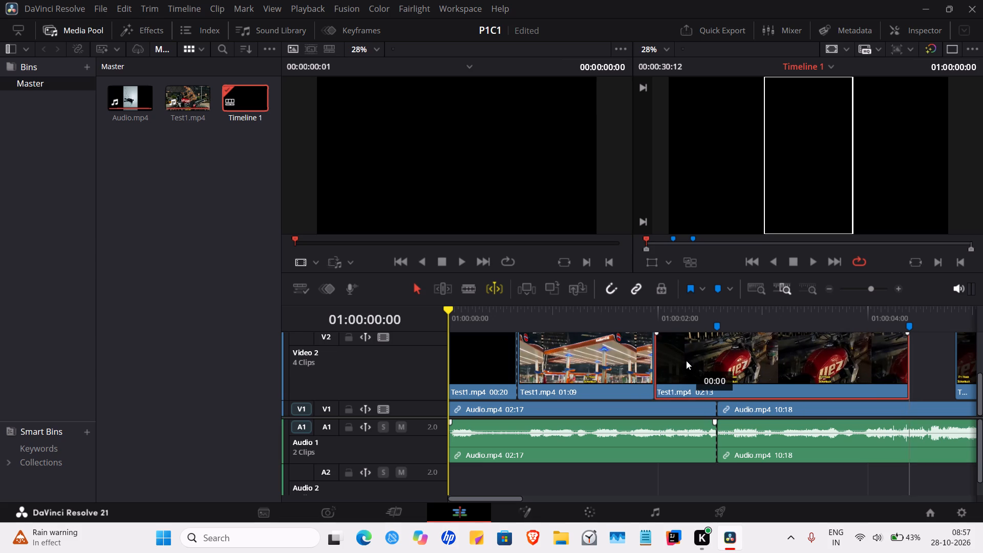
{"action": "left_click_drag", "start_coordinate": [686, 360], "coordinate": [688, 364]}
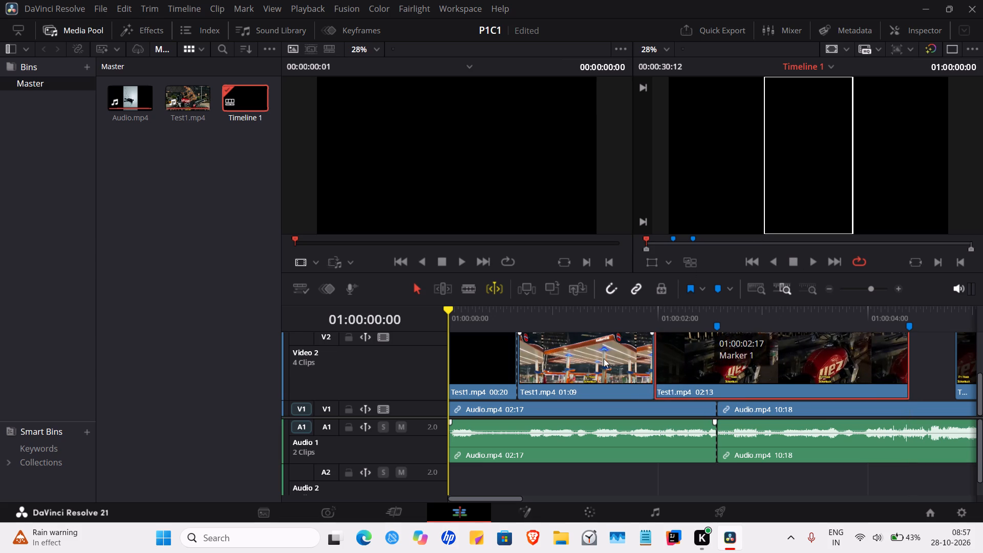
Play the opening of the timeline to check how the joined Test1.mp4 clips on Video 2 run with the audio.
{"action": "left_click", "coordinate": [810, 260]}
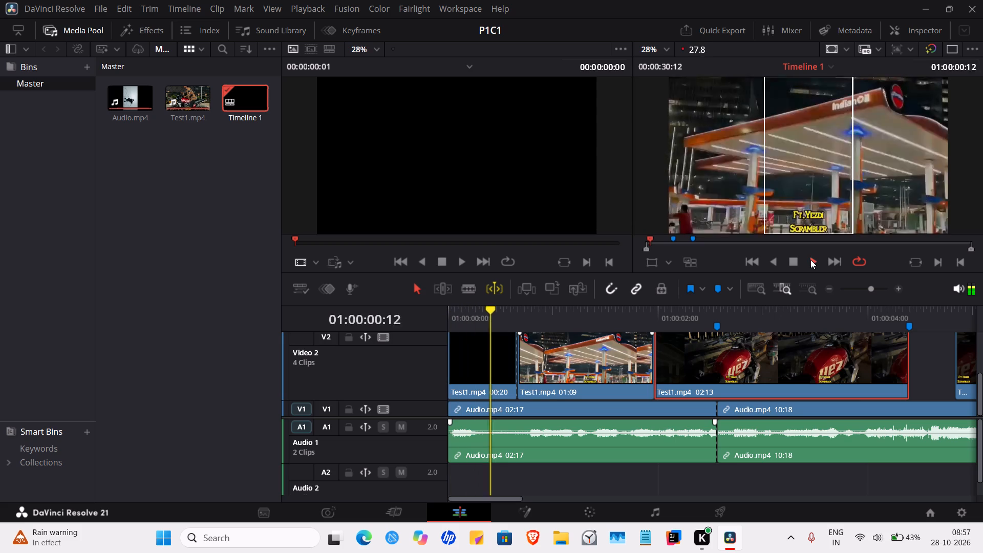
{"action": "left_click", "coordinate": [810, 260]}
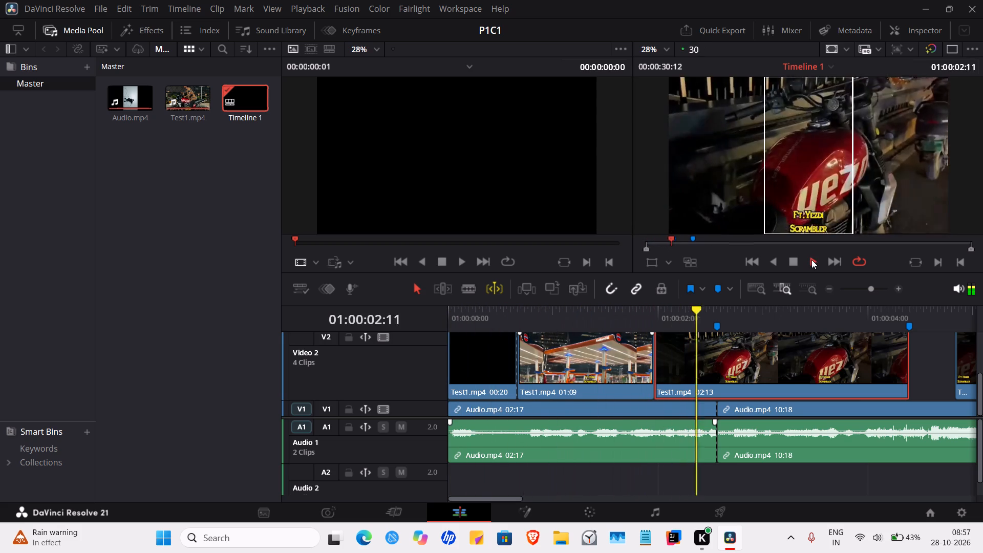
{"action": "left_click", "coordinate": [795, 260]}
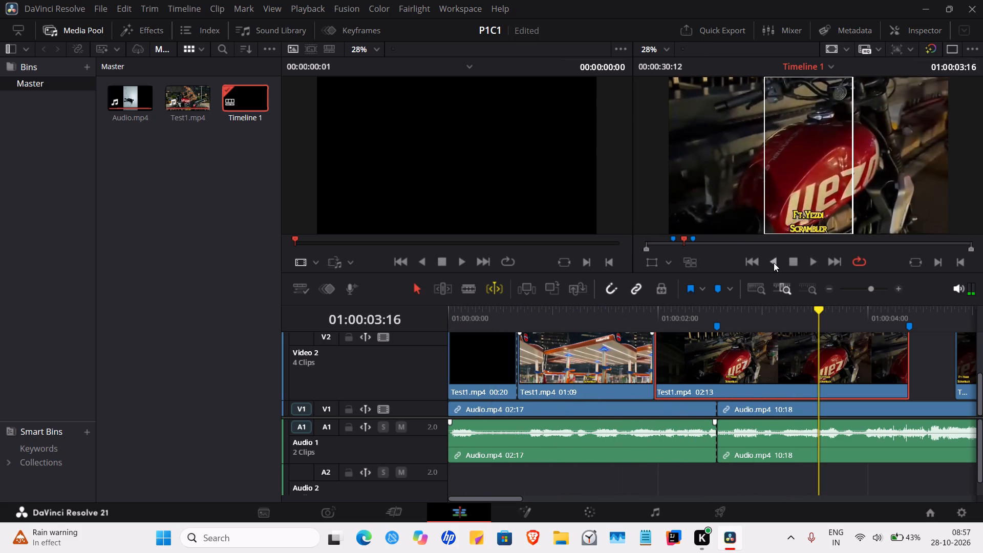
{"action": "left_click", "coordinate": [774, 263]}
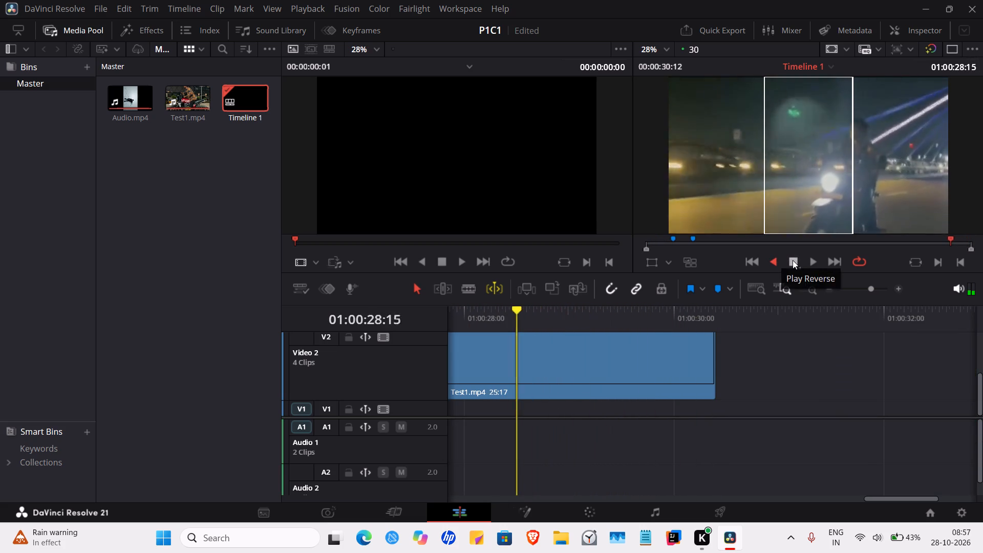
{"action": "left_click", "coordinate": [795, 260]}
{"action": "left_click", "coordinate": [814, 262]}
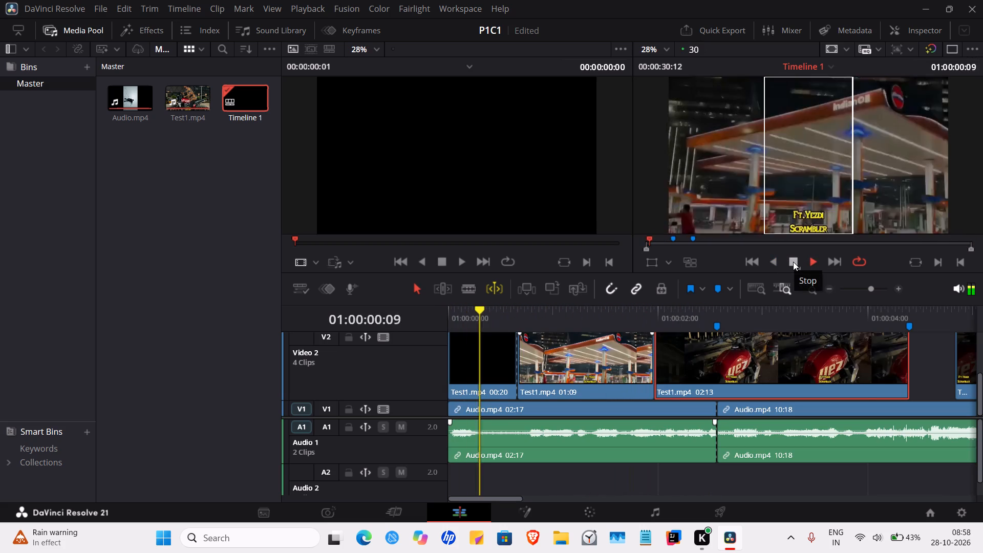
{"action": "left_click", "coordinate": [796, 262]}
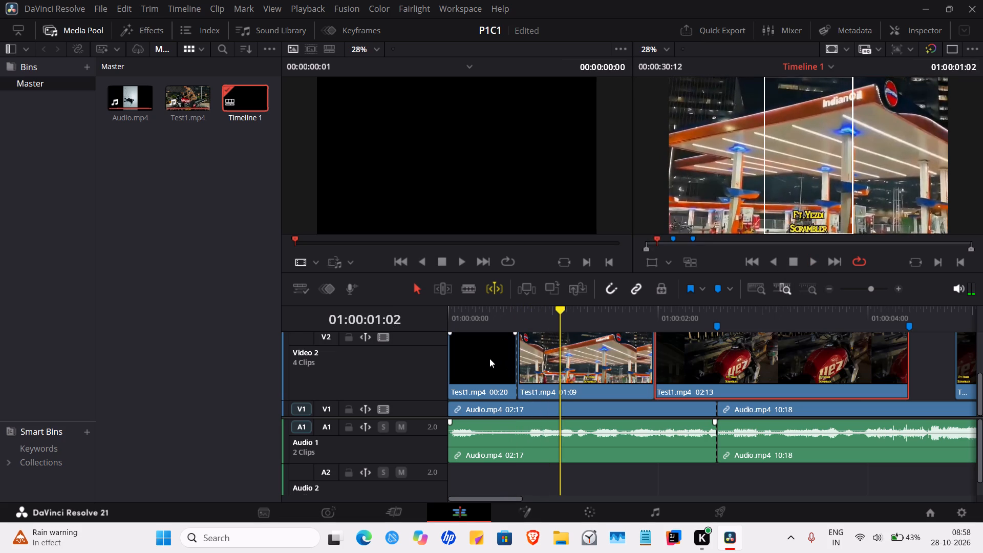
Delete the opening 20-frame Test1.mp4 clip from Video 2.
{"action": "left_click", "coordinate": [487, 358]}
{"action": "right_click", "coordinate": [487, 358]}
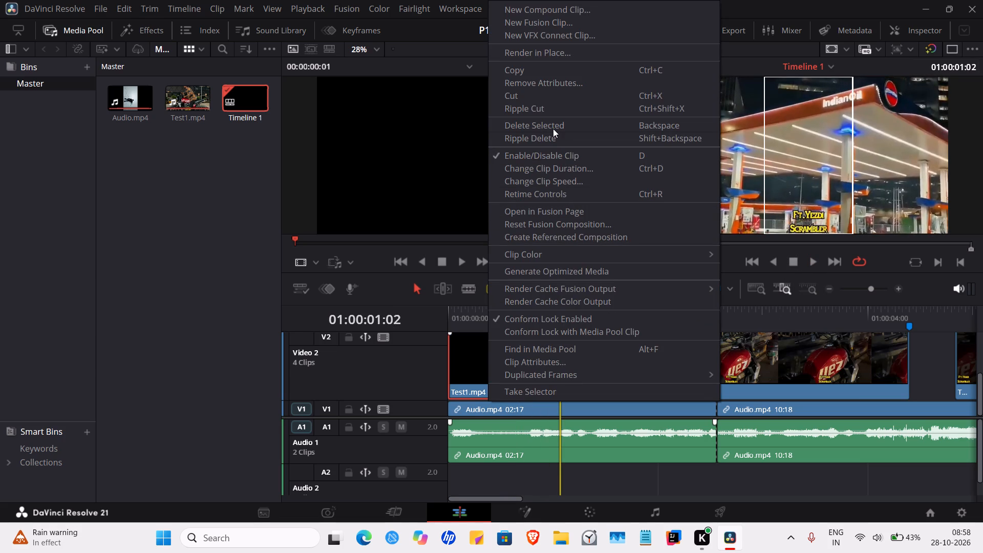
{"action": "left_click", "coordinate": [554, 124]}
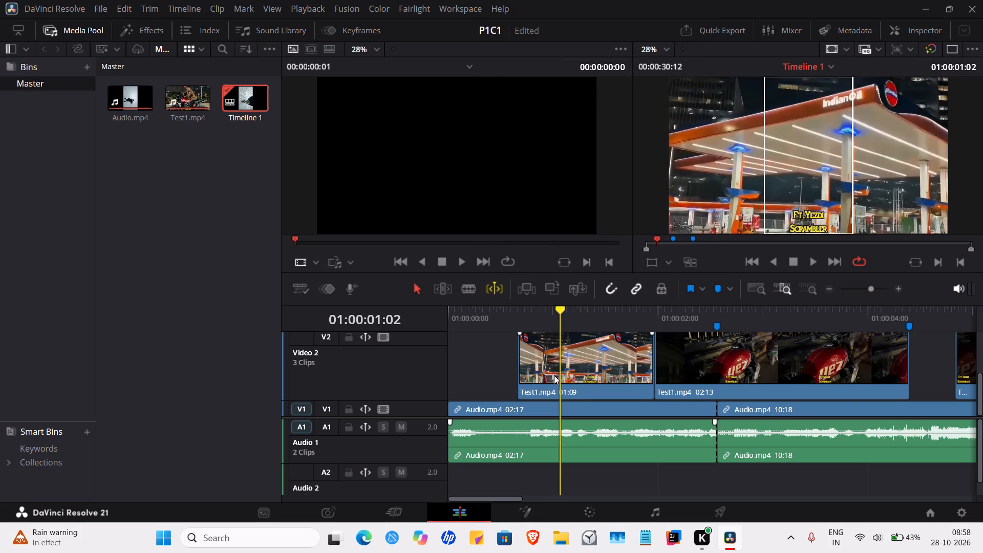
Move the 01:09 Test1.mp4 clip to the timeline start and place the 02:13 clip directly after it on Video 2.
{"action": "left_click_drag", "start_coordinate": [553, 373], "coordinate": [485, 379]}
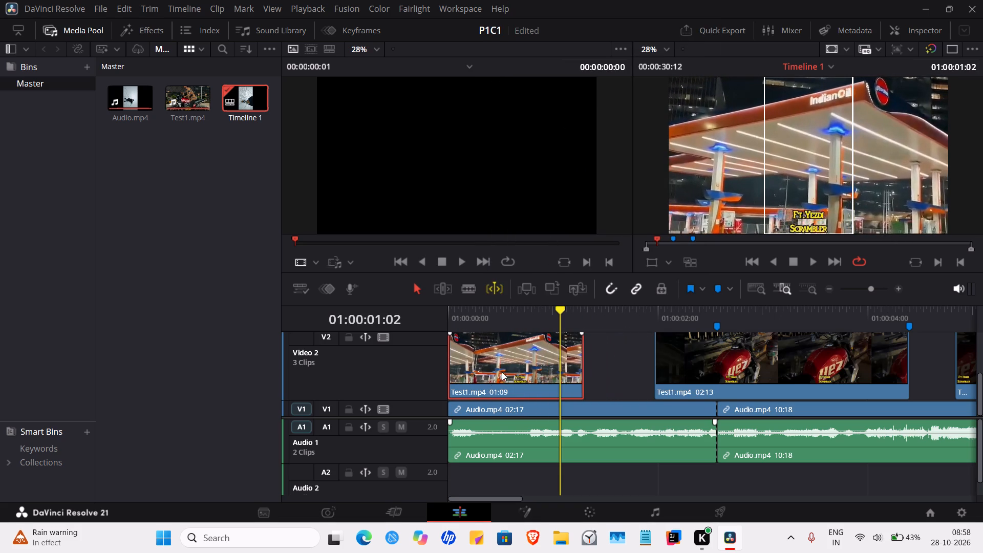
{"action": "left_click_drag", "start_coordinate": [695, 358], "coordinate": [630, 358]}
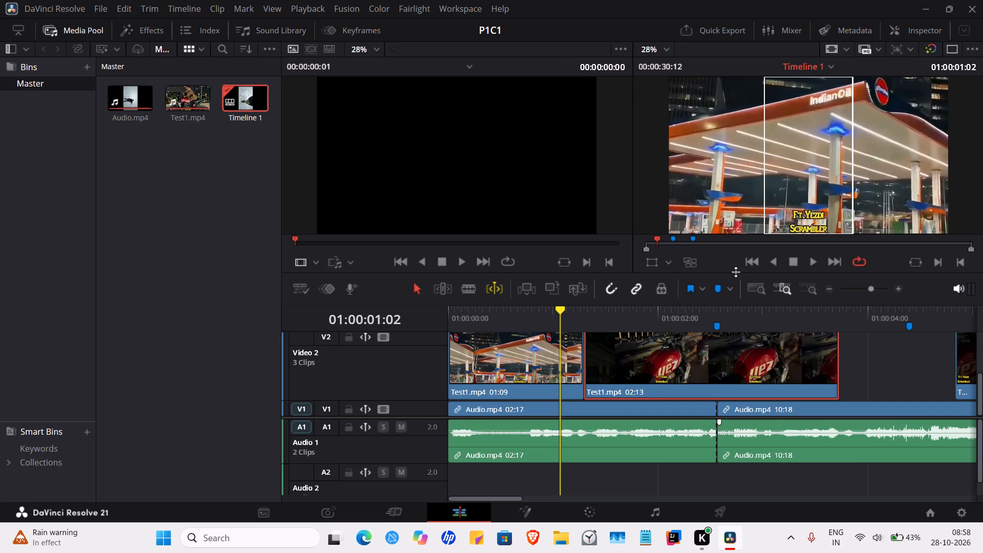
Play the rearranged Test1.mp4 clips and inspect the end of the 02:13 clip on Video 2 in a closer timeline zoom.
{"action": "left_click", "coordinate": [813, 260]}
{"action": "left_click", "coordinate": [813, 260]}
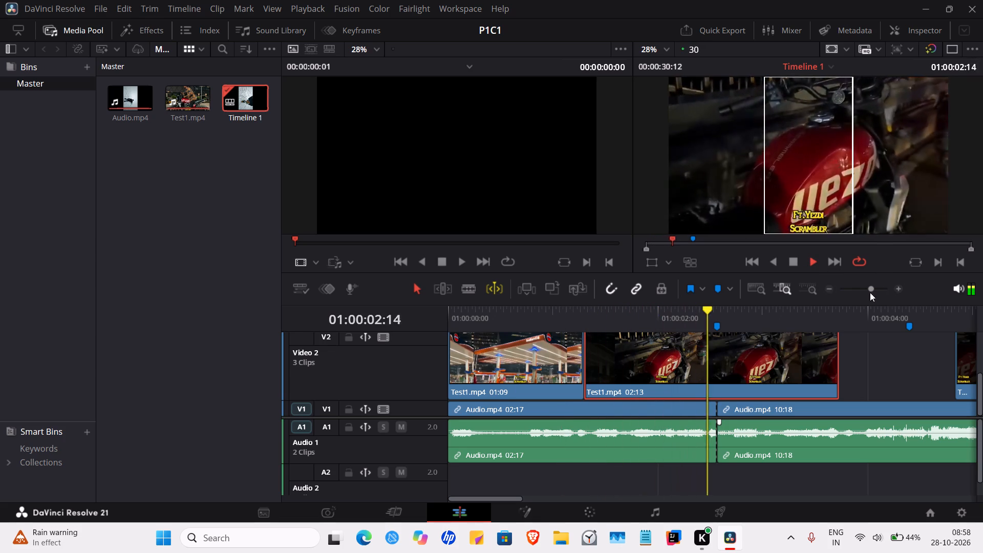
{"action": "left_click", "coordinate": [791, 264]}
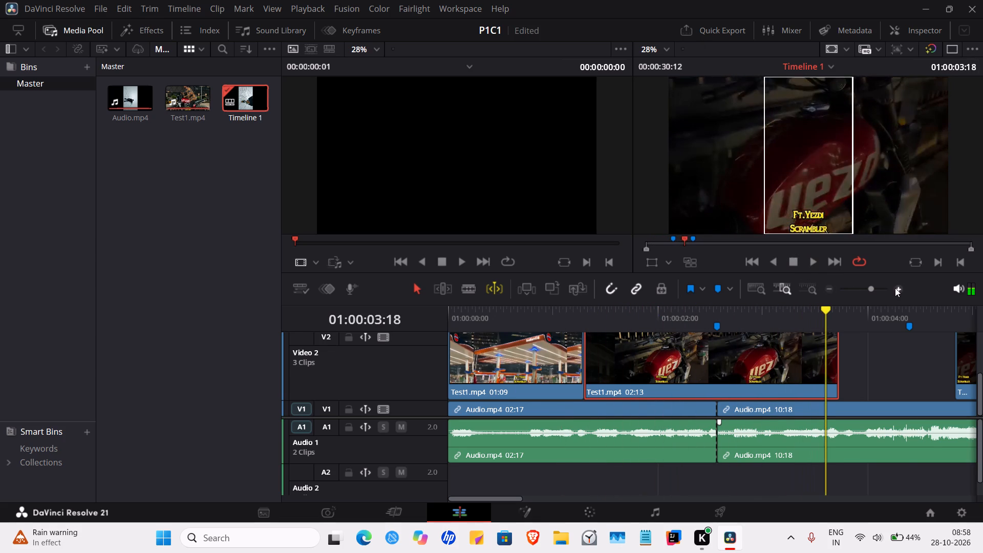
{"action": "left_click", "coordinate": [895, 288]}
{"action": "left_click", "coordinate": [898, 288]}
{"action": "left_click", "coordinate": [899, 288]}
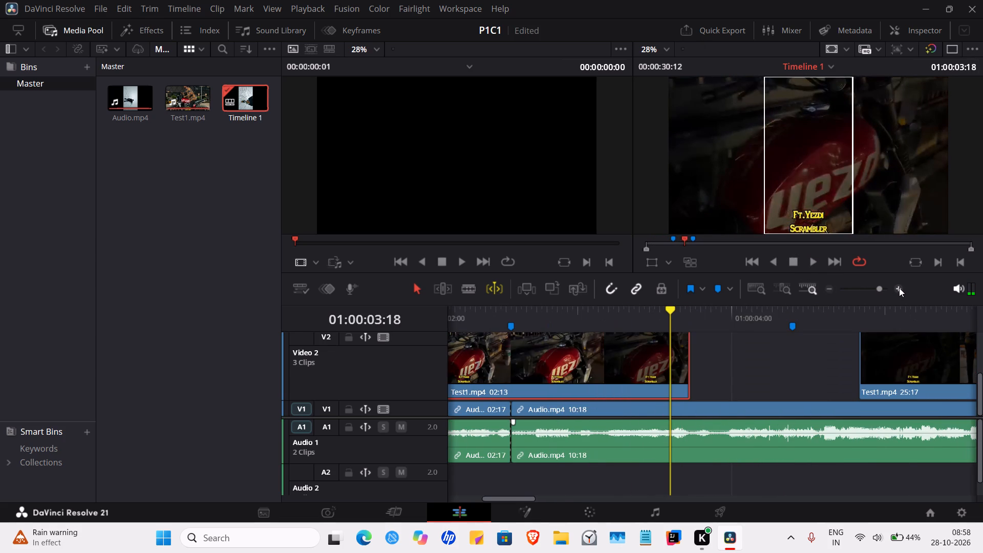
{"action": "left_click", "coordinate": [899, 288]}
{"action": "left_click_drag", "start_coordinate": [798, 389], "coordinate": [801, 388]}
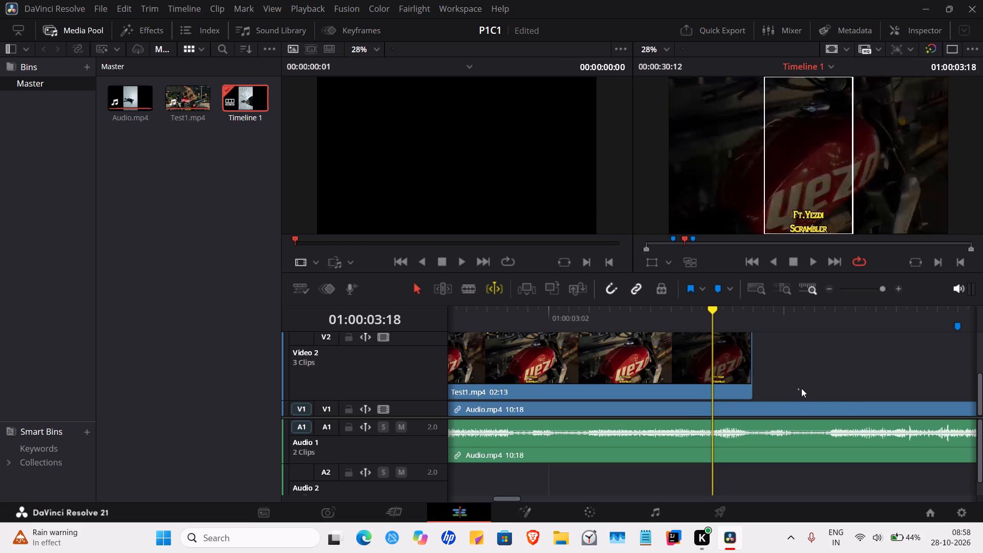
{"action": "left_click_drag", "start_coordinate": [801, 388], "coordinate": [854, 387]}
Return the playhead to the start and play repeatedly through both Test1.mp4 clips to compare their cuts with the beat and markers.
{"action": "left_click_drag", "start_coordinate": [740, 315], "coordinate": [735, 317]}
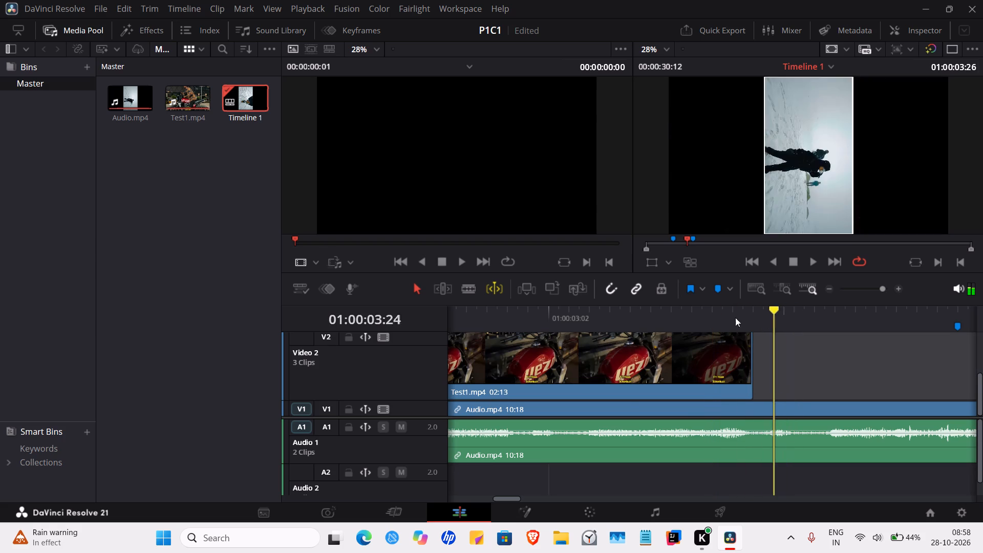
{"action": "left_click_drag", "start_coordinate": [735, 317], "coordinate": [338, 332]}
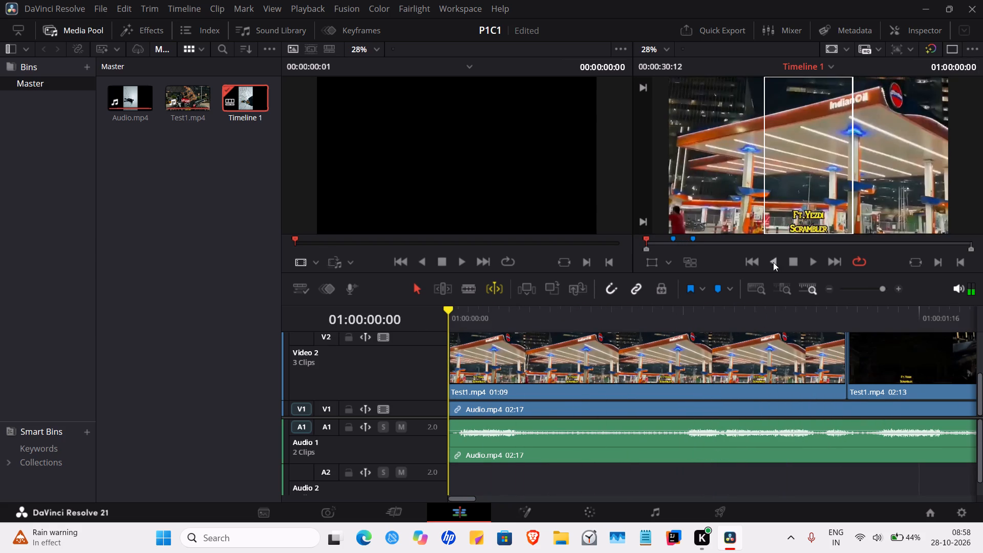
{"action": "left_click", "coordinate": [792, 262]}
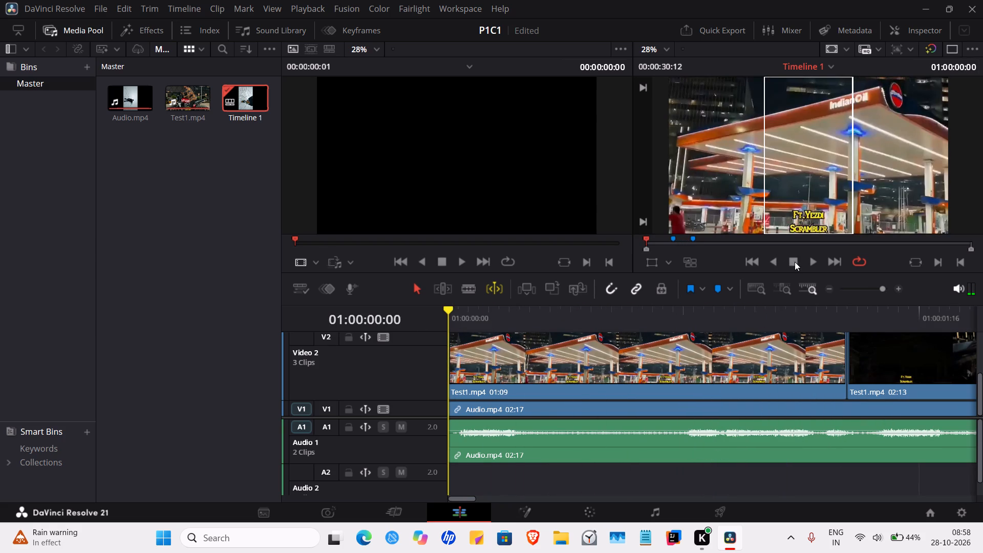
{"action": "left_click", "coordinate": [796, 262]}
{"action": "left_click", "coordinate": [809, 261]}
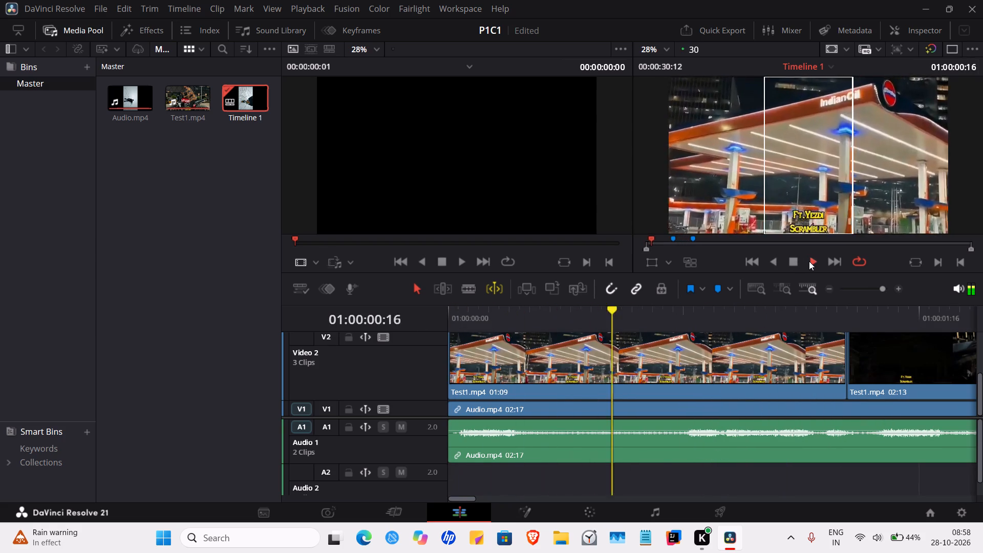
{"action": "left_click", "coordinate": [809, 261]}
{"action": "left_click", "coordinate": [810, 261]}
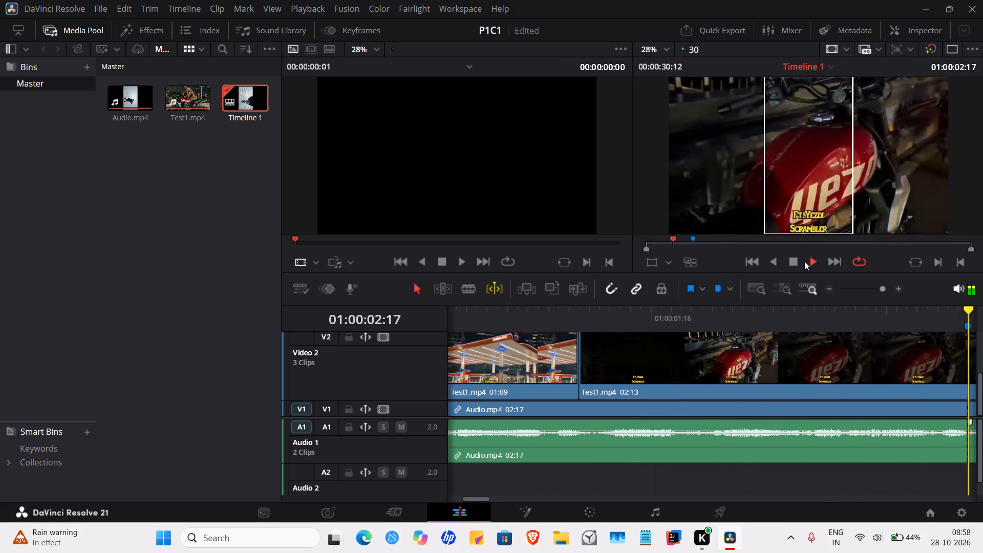
{"action": "left_click", "coordinate": [797, 263]}
{"action": "left_click", "coordinate": [797, 263]}
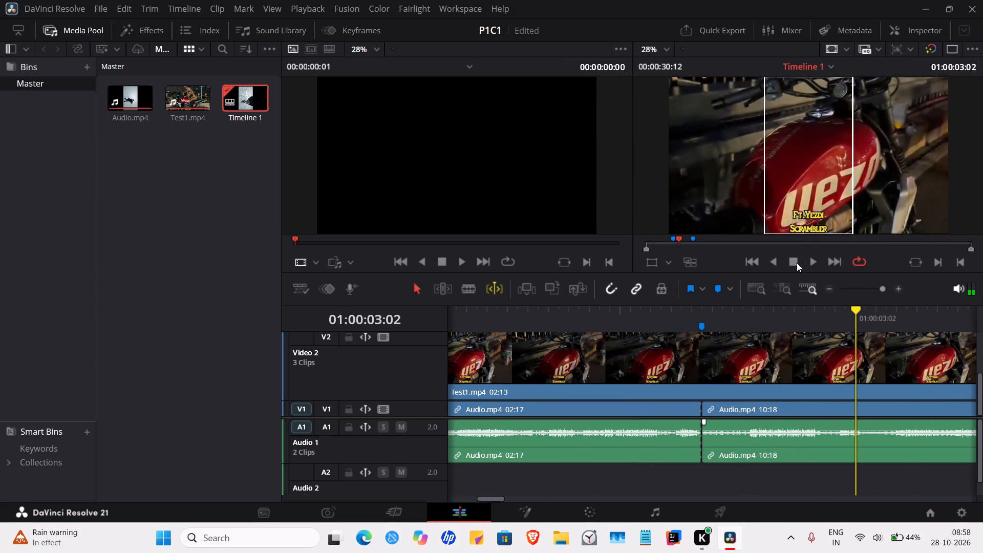
{"action": "left_click", "coordinate": [815, 259]}
{"action": "key", "text": "space"}
{"action": "key", "text": "space"}
{"action": "key", "text": "space"}
{"action": "key", "text": "space"}
{"action": "key", "text": "space"}
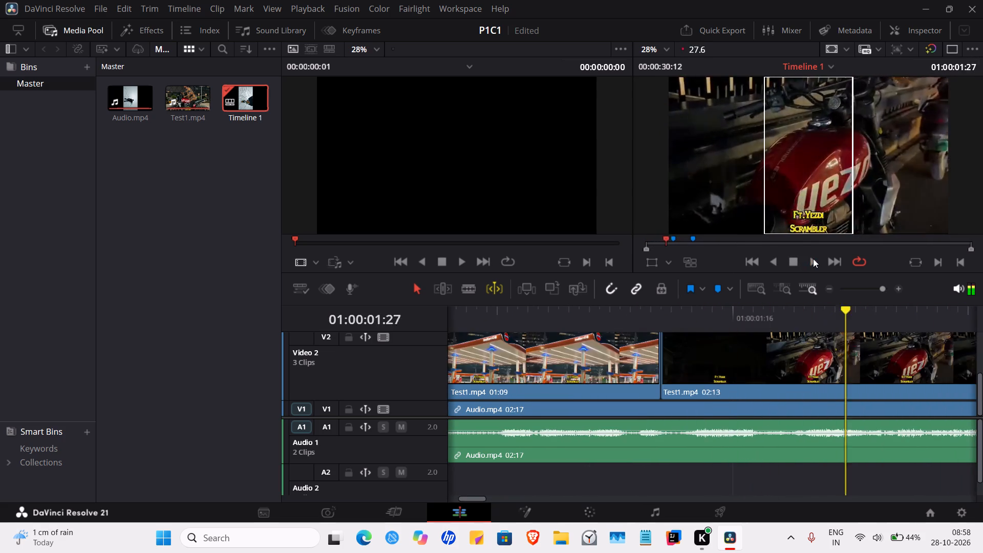
{"action": "key", "text": "space"}
{"action": "key", "text": "space"}
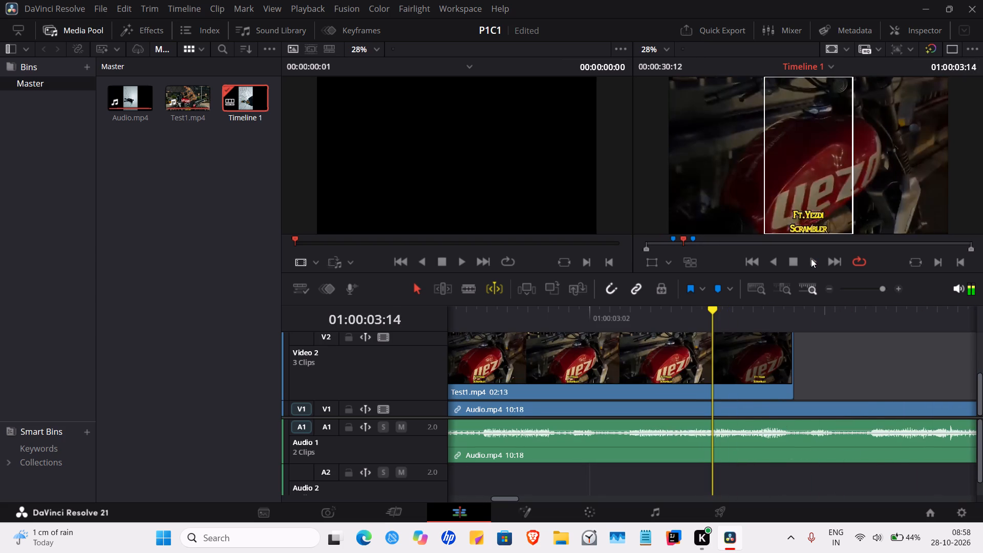
{"action": "key", "text": "space"}
{"action": "key", "text": "space"}
{"action": "key", "text": "space"}
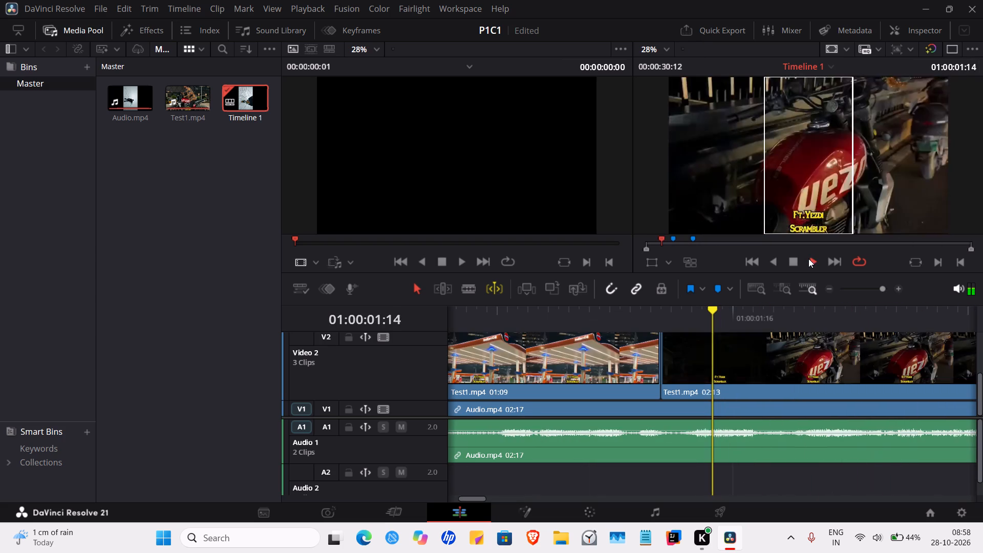
{"action": "key", "text": "space"}
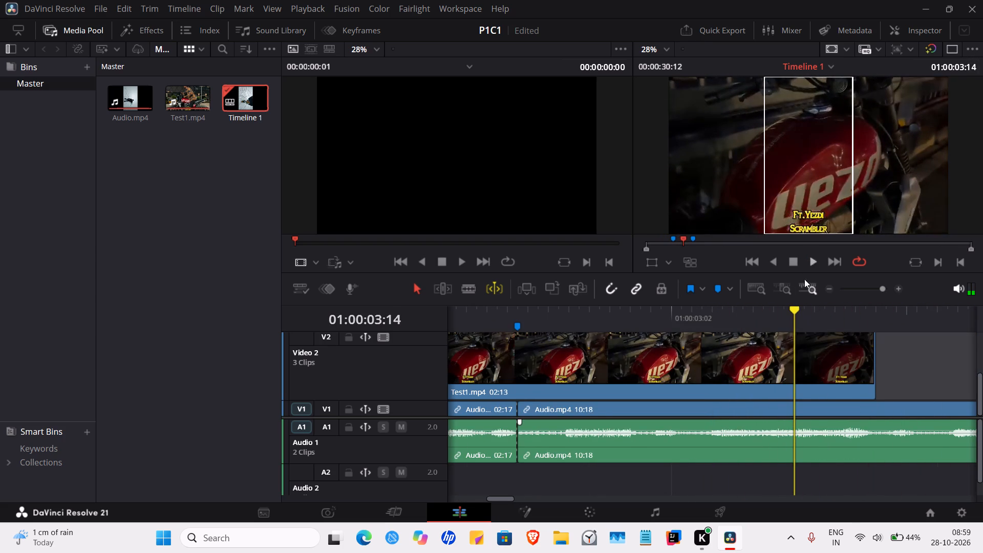
{"action": "key", "text": "space"}
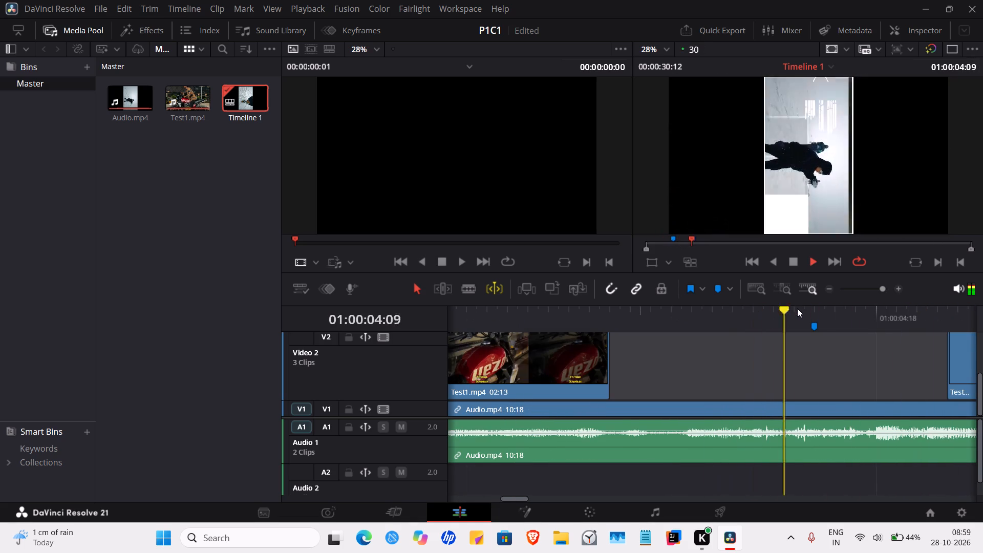
{"action": "key", "text": "space"}
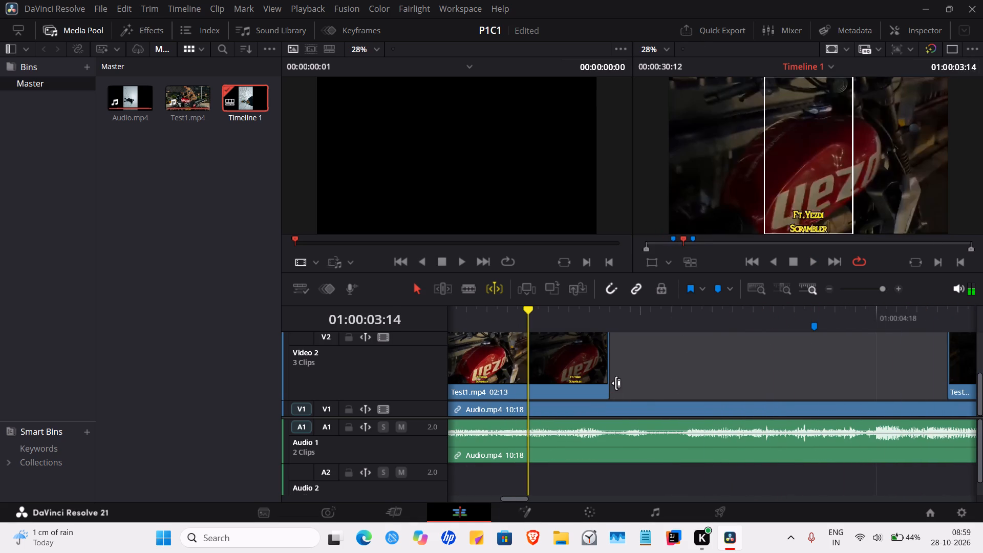
Scrub from the timeline start through both Test1.mp4 clips and the gap after them, finishing with the playhead on Marker 1 at 01:00:02:17.
{"action": "left_click_drag", "start_coordinate": [659, 366], "coordinate": [696, 359]}
{"action": "left_click_drag", "start_coordinate": [588, 316], "coordinate": [355, 322]}
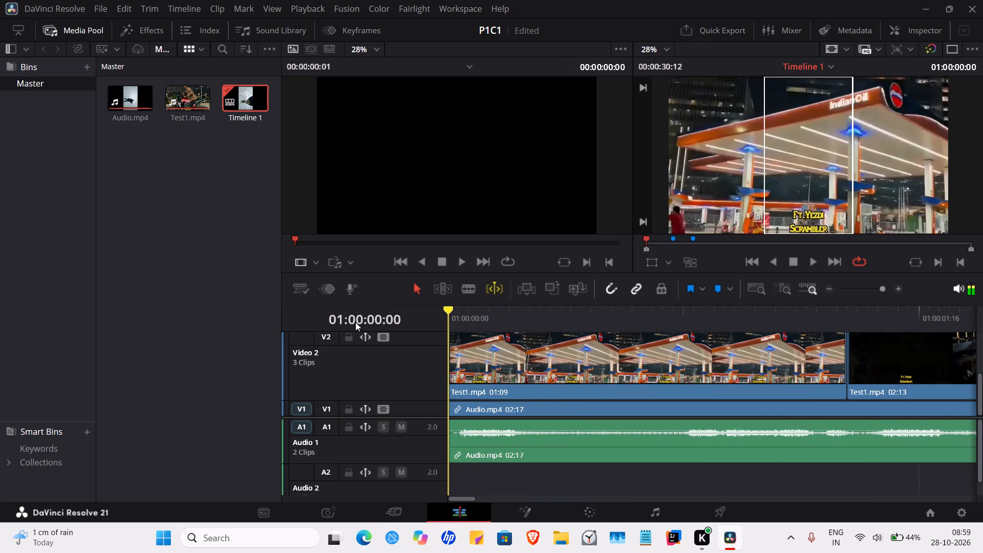
{"action": "left_click_drag", "start_coordinate": [355, 322], "coordinate": [486, 344]}
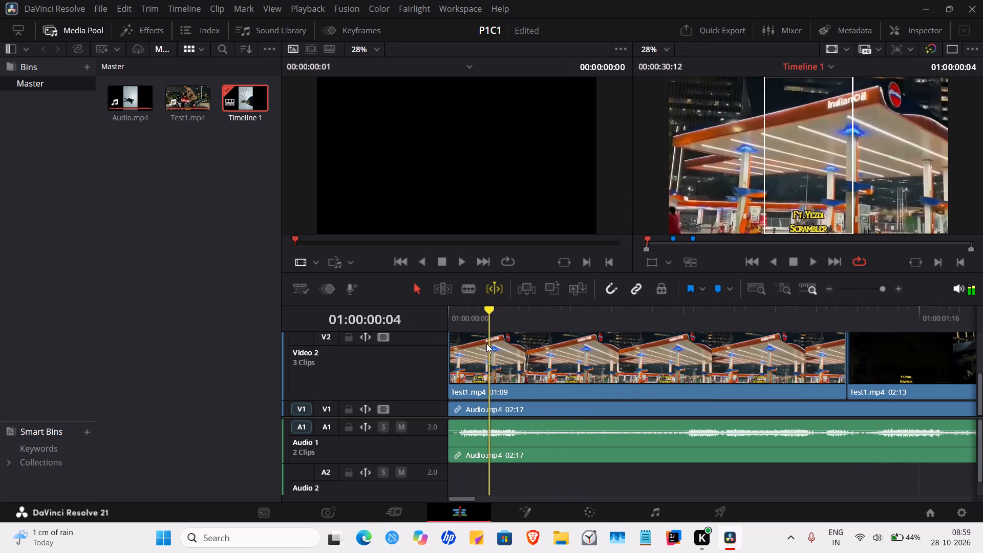
{"action": "left_click_drag", "start_coordinate": [486, 344], "coordinate": [579, 342]}
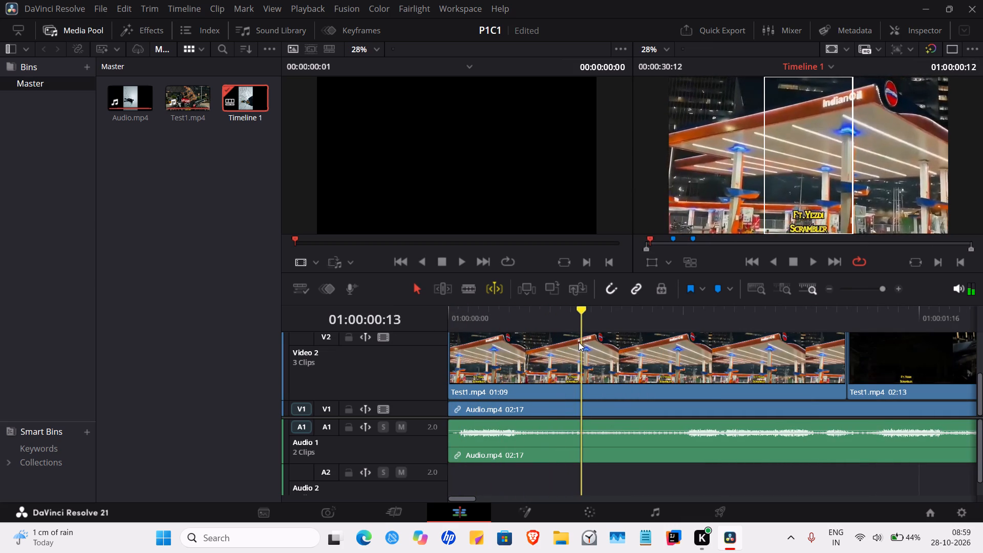
{"action": "left_click_drag", "start_coordinate": [579, 342], "coordinate": [702, 340]}
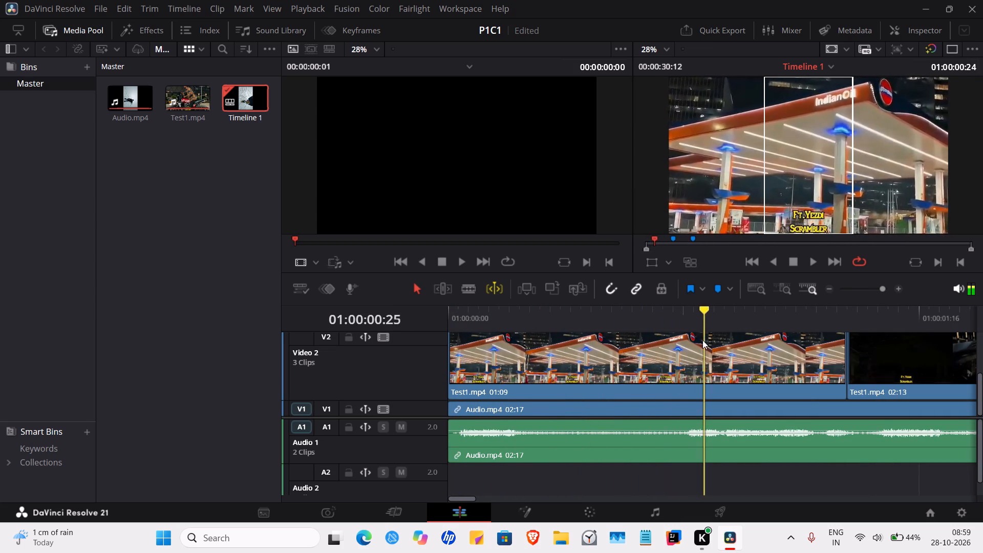
{"action": "left_click_drag", "start_coordinate": [702, 340], "coordinate": [788, 340]}
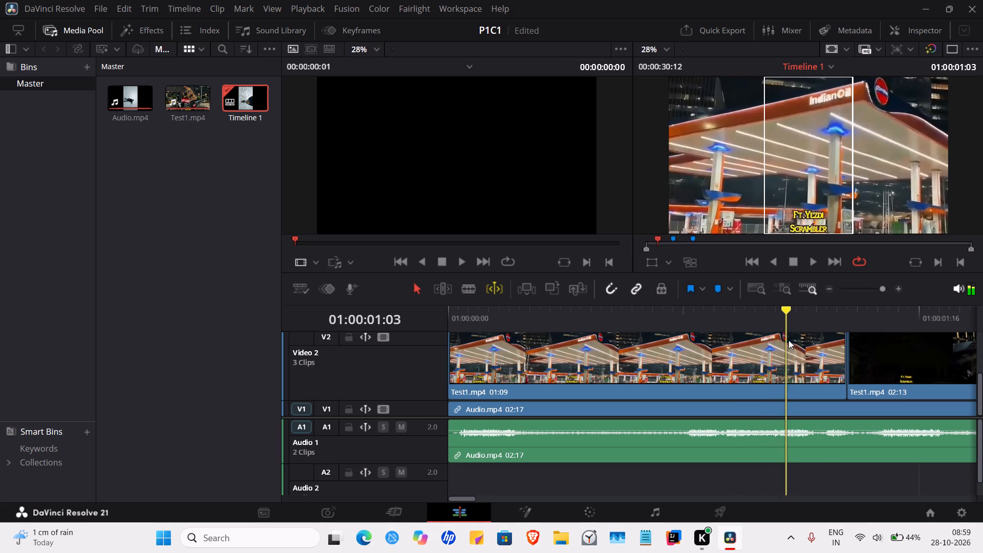
{"action": "left_click_drag", "start_coordinate": [788, 340], "coordinate": [903, 340]}
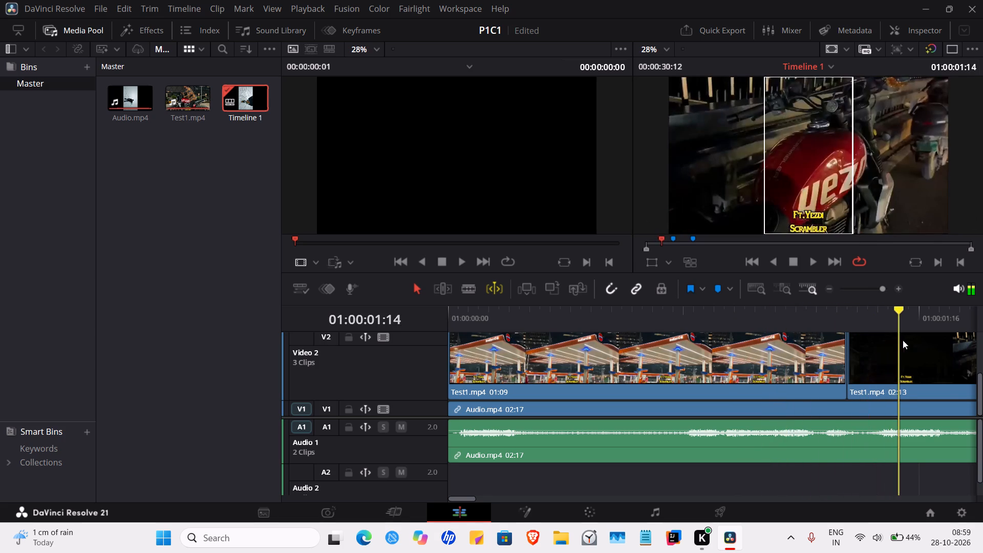
{"action": "left_click_drag", "start_coordinate": [903, 340], "coordinate": [803, 350]}
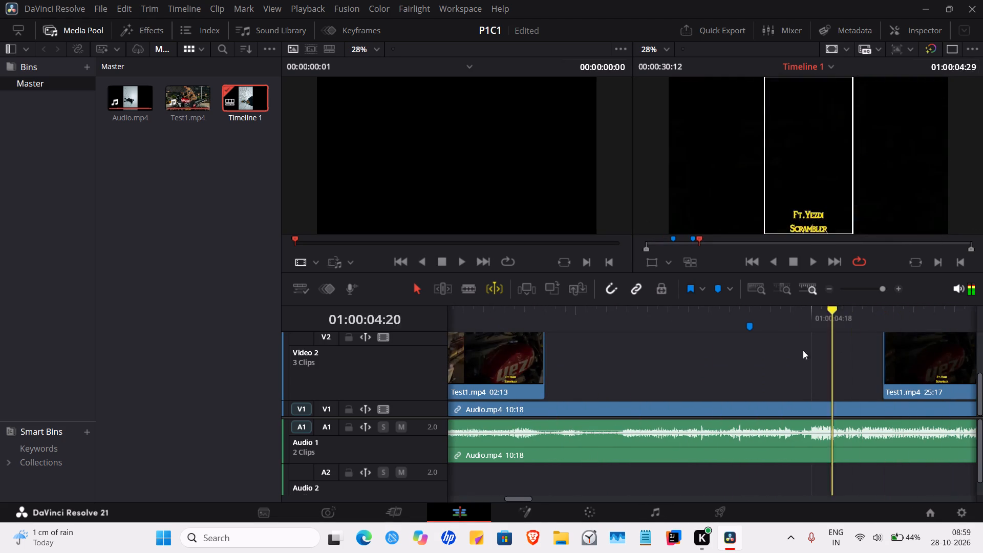
{"action": "left_click_drag", "start_coordinate": [803, 350], "coordinate": [836, 358]}
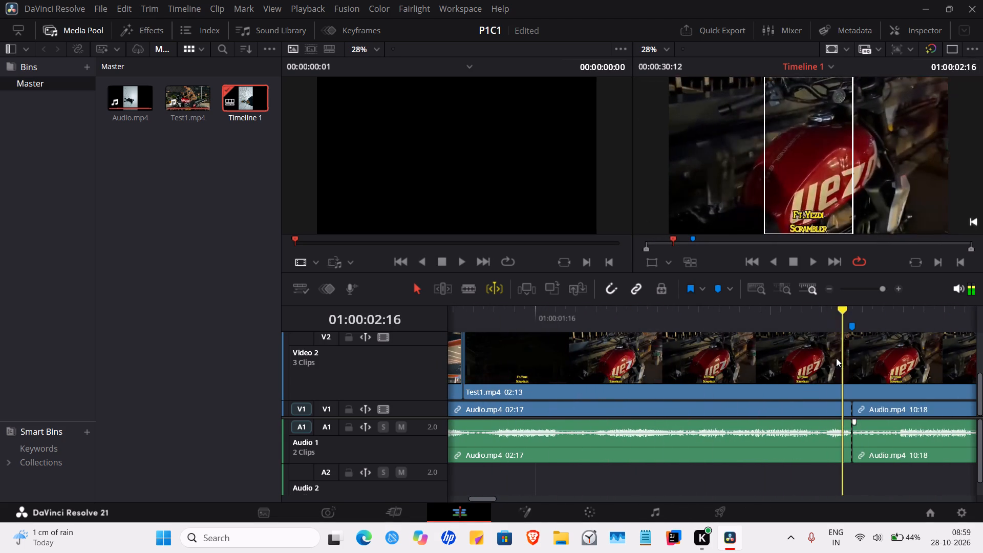
{"action": "left_click_drag", "start_coordinate": [836, 358], "coordinate": [851, 360]}
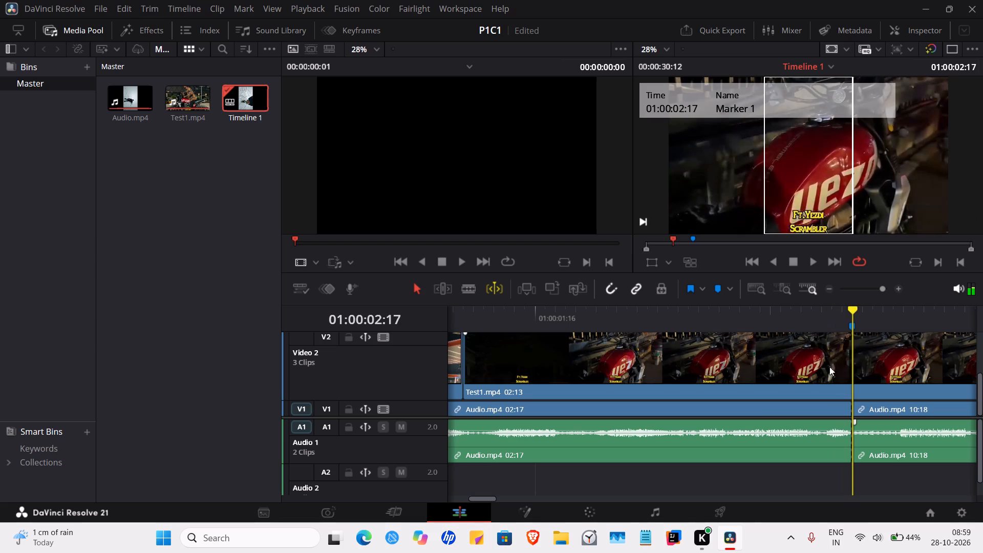
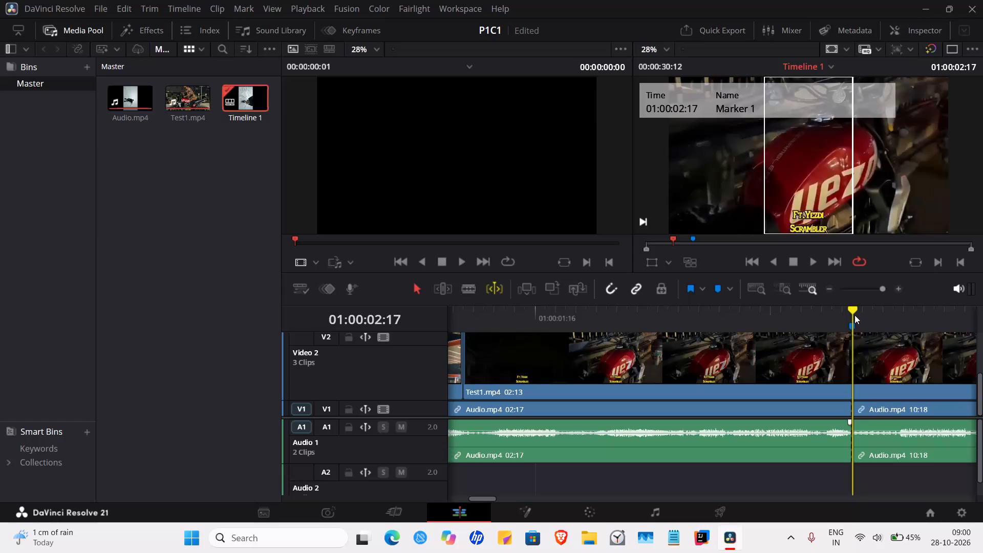
Scrub around Marker 1 and the two Test1.mp4 clips on Video 2, finishing with the playhead at 01:00:01:20.
{"action": "left_click_drag", "start_coordinate": [854, 315], "coordinate": [851, 315]}
{"action": "left_click_drag", "start_coordinate": [851, 315], "coordinate": [791, 335]}
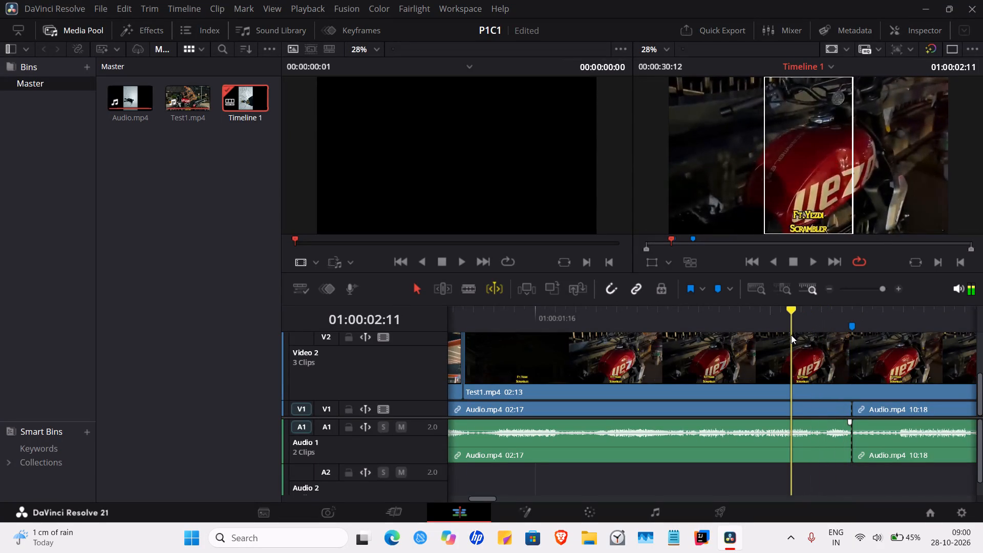
{"action": "left_click_drag", "start_coordinate": [791, 335], "coordinate": [730, 348]}
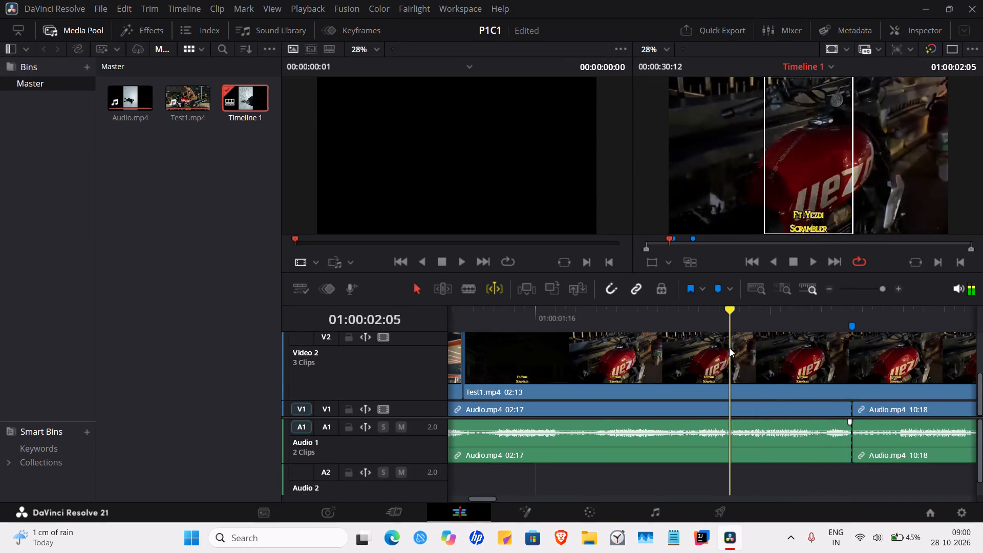
{"action": "left_click_drag", "start_coordinate": [730, 348], "coordinate": [617, 356]}
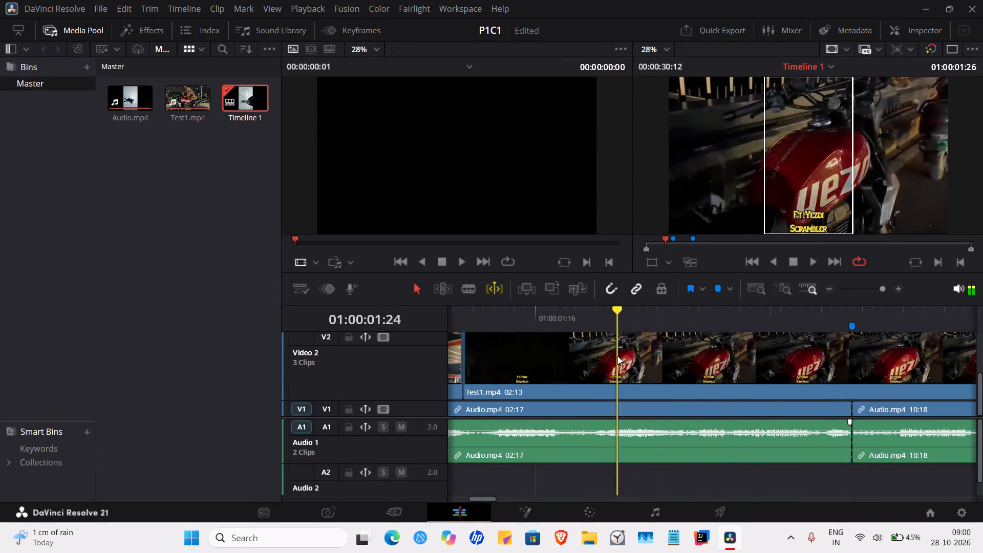
{"action": "left_click_drag", "start_coordinate": [617, 356], "coordinate": [851, 328]}
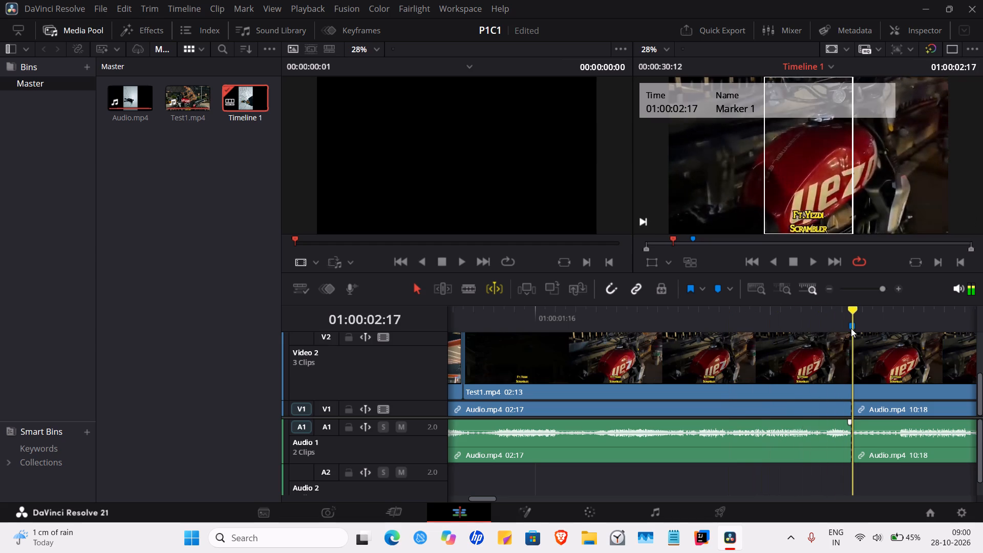
{"action": "left_click_drag", "start_coordinate": [851, 328], "coordinate": [873, 328]}
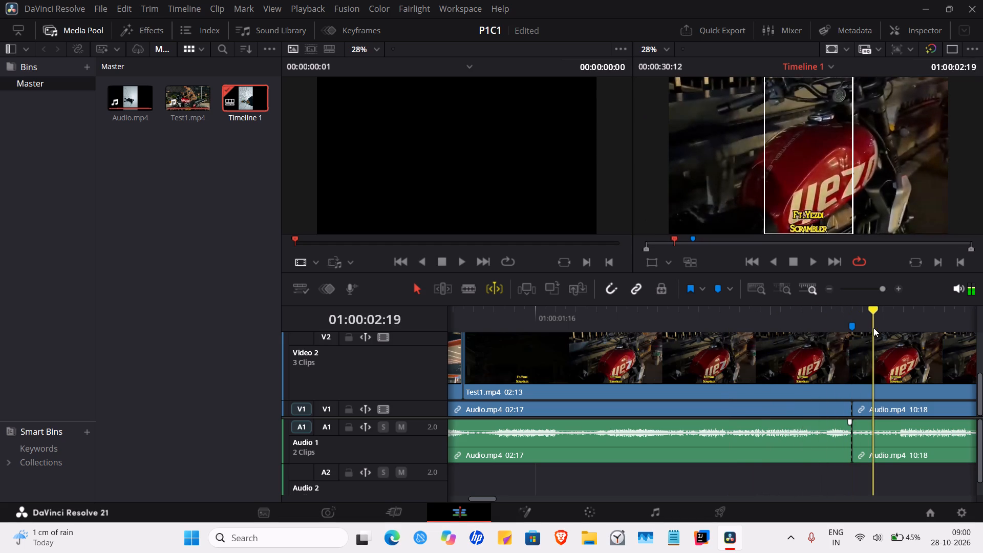
{"action": "left_click_drag", "start_coordinate": [873, 328], "coordinate": [904, 325]}
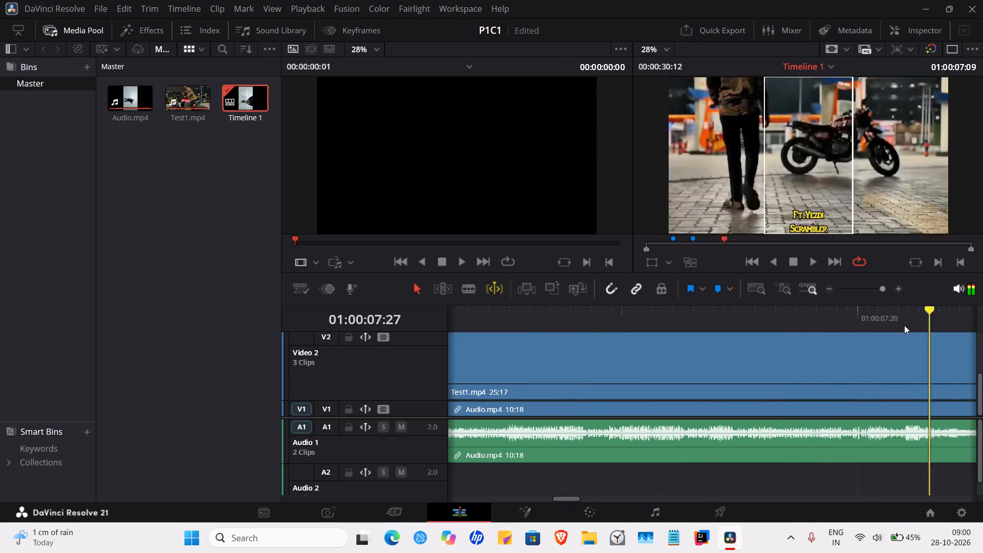
{"action": "left_click_drag", "start_coordinate": [904, 325], "coordinate": [787, 356]}
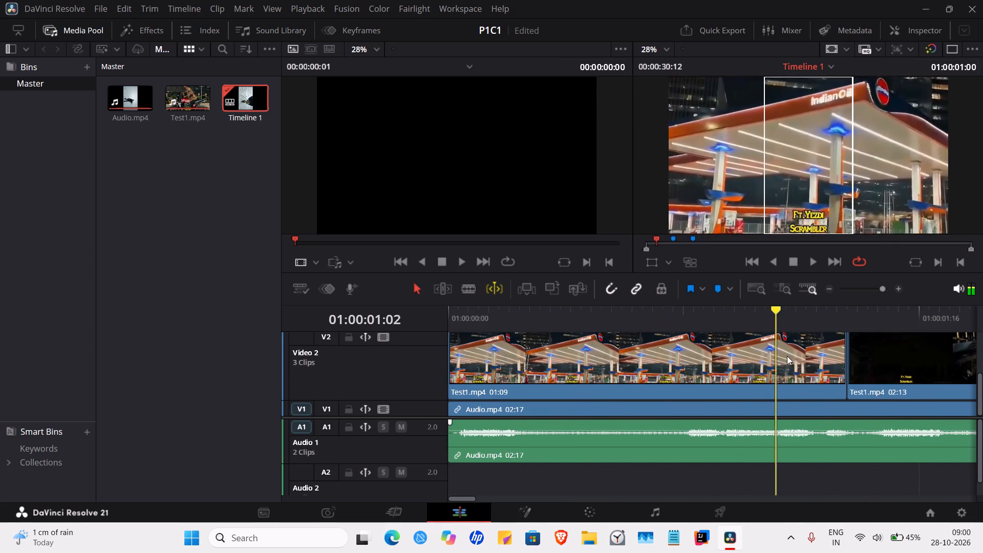
{"action": "left_click_drag", "start_coordinate": [787, 356], "coordinate": [960, 356]}
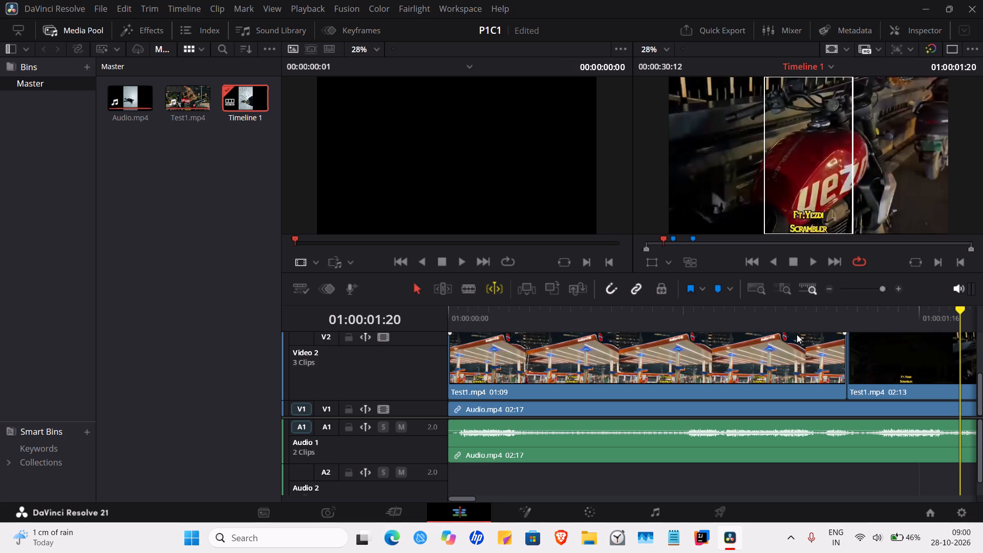
Play and stop the timeline repeatedly to compare the 01:09 and 02:13 Test1.mp4 clips with the music.
{"action": "left_click", "coordinate": [793, 261]}
{"action": "key", "text": "space"}
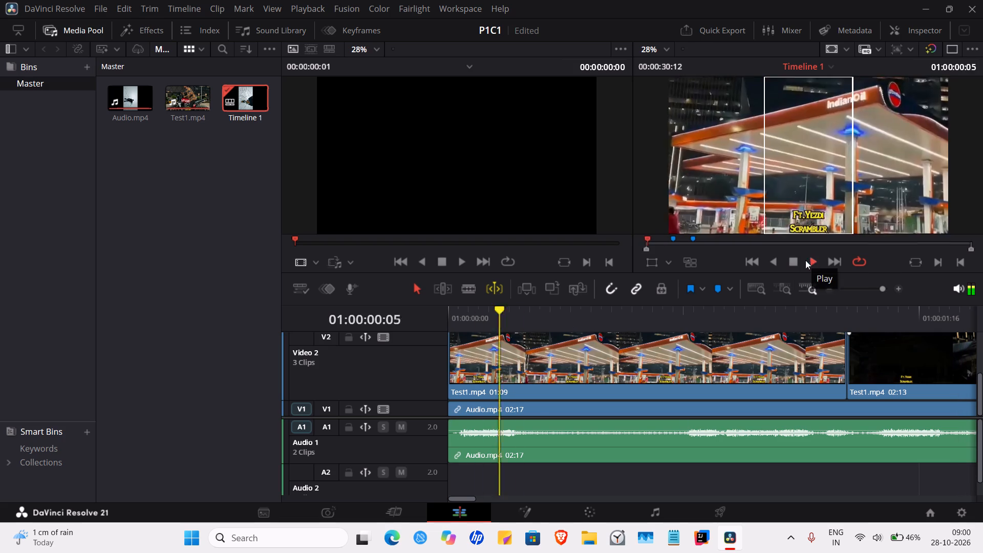
{"action": "left_click", "coordinate": [792, 262]}
{"action": "left_click", "coordinate": [792, 262]}
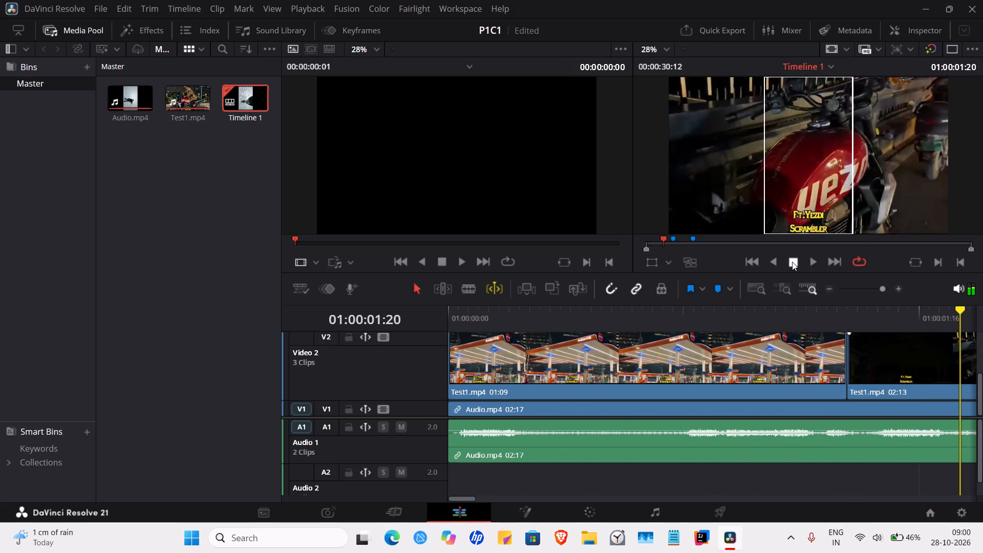
{"action": "key", "text": "space"}
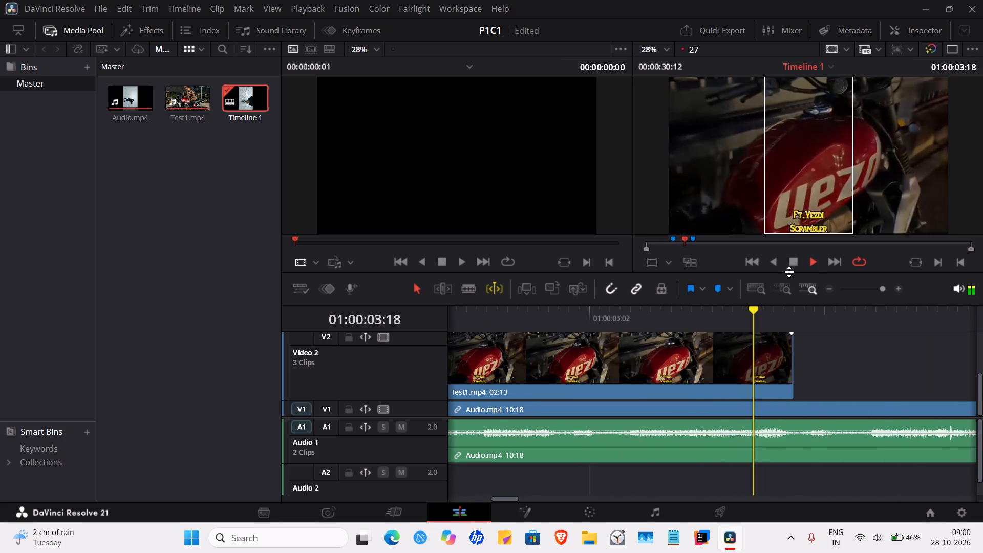
{"action": "left_click", "coordinate": [794, 267]}
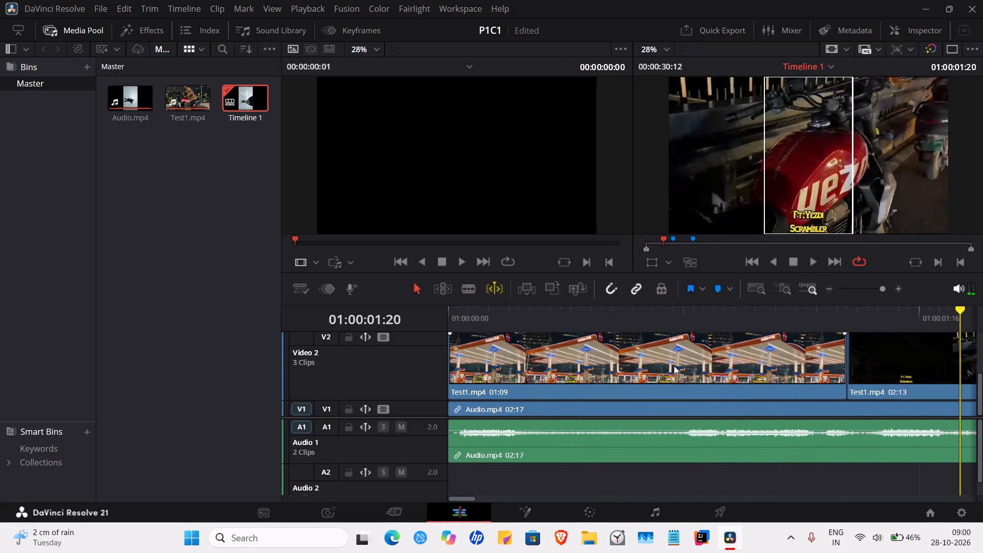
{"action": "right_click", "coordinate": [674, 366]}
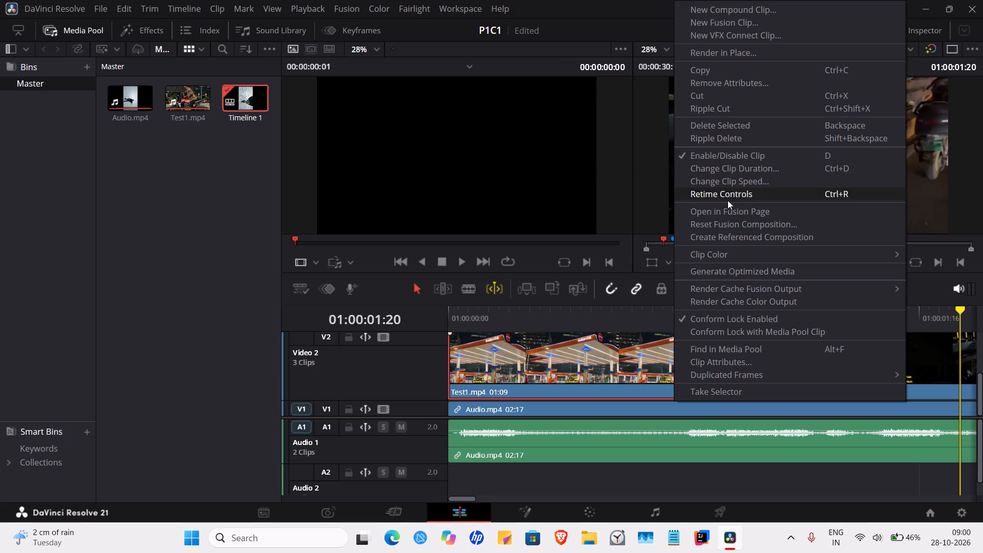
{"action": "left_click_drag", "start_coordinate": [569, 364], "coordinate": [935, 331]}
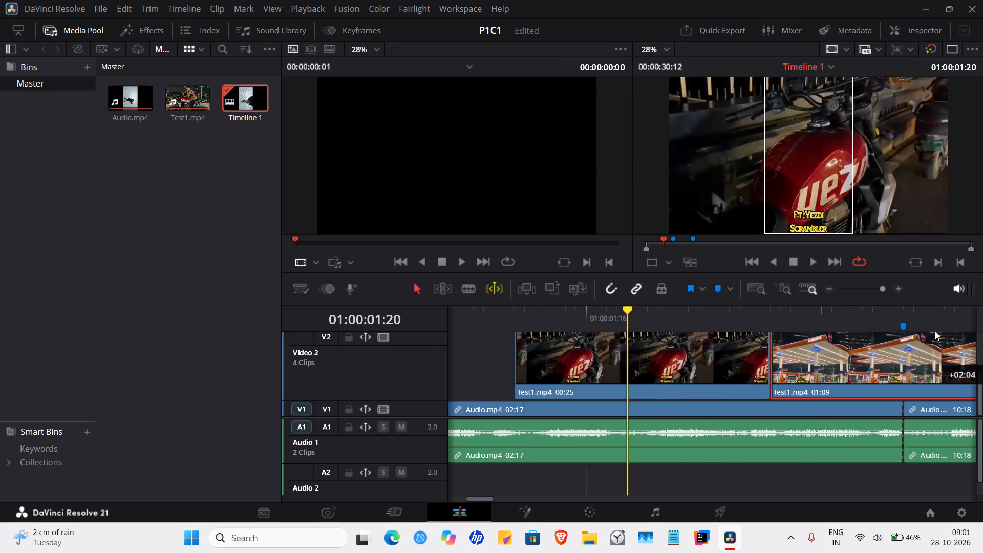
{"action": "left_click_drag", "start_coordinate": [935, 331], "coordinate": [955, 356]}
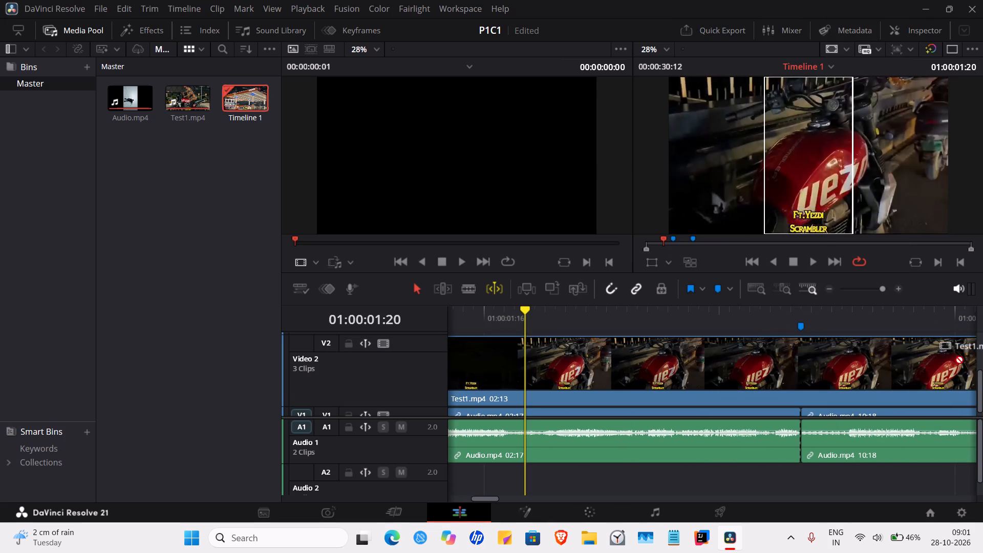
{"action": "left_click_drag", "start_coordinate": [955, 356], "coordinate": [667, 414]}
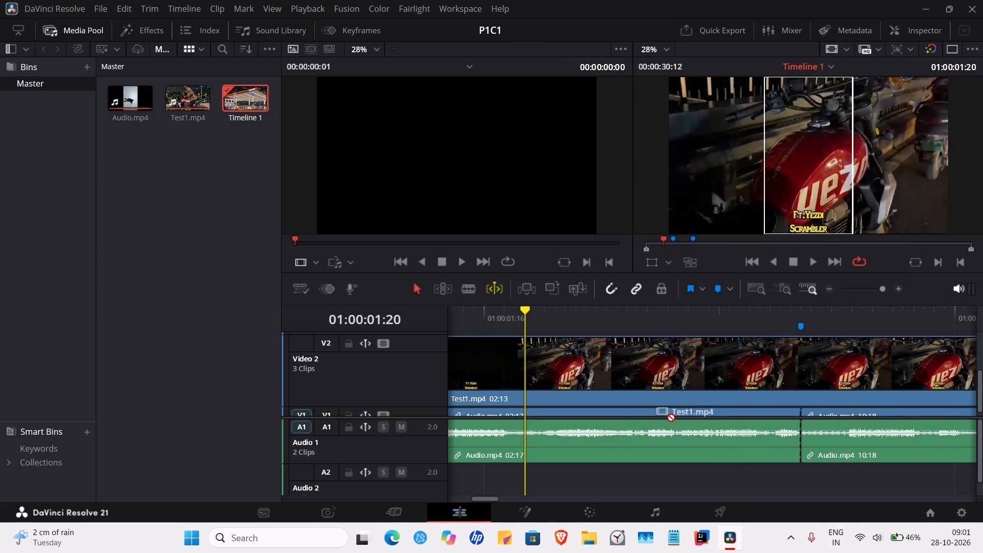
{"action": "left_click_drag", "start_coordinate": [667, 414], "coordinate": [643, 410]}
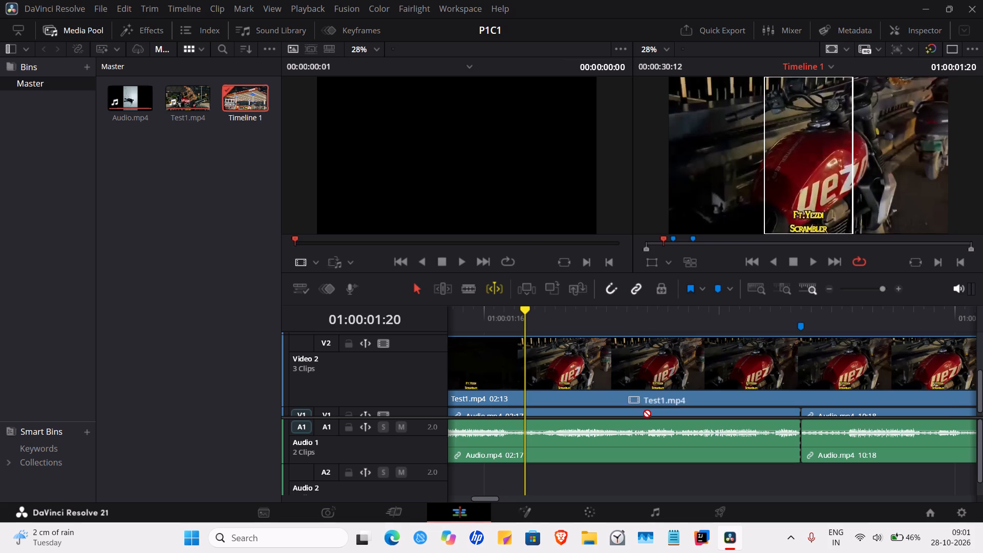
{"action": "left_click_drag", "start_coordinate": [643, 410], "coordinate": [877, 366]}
Move the 01:09 Test1.mp4 clip over the end of the 02:13 clip on Video 2, starting at about 01:00:02:22.
{"action": "left_click_drag", "start_coordinate": [523, 313], "coordinate": [465, 321]}
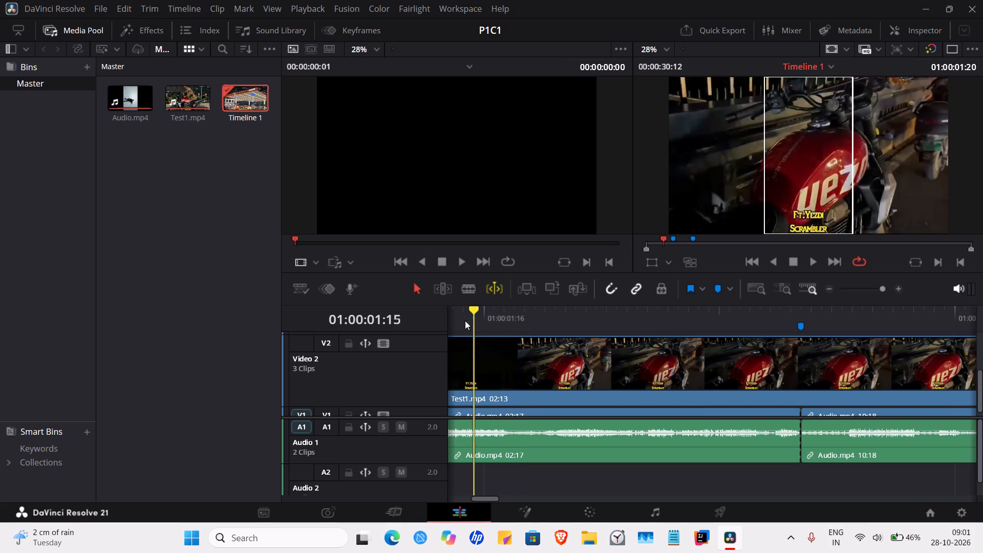
{"action": "left_click_drag", "start_coordinate": [465, 321], "coordinate": [339, 336]}
{"action": "left_click_drag", "start_coordinate": [587, 367], "coordinate": [879, 364]}
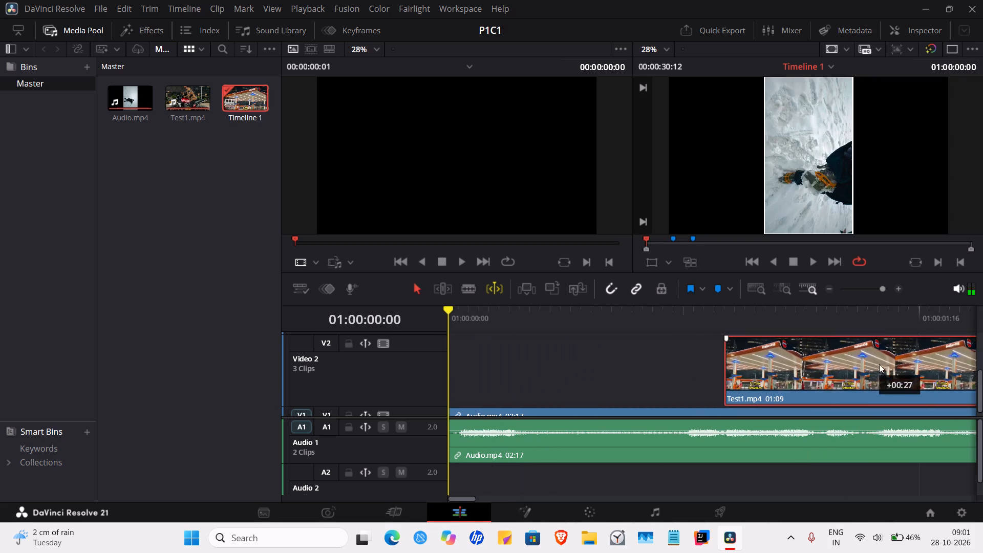
{"action": "left_click_drag", "start_coordinate": [879, 364], "coordinate": [982, 363]}
{"action": "left_click", "coordinate": [725, 321]}
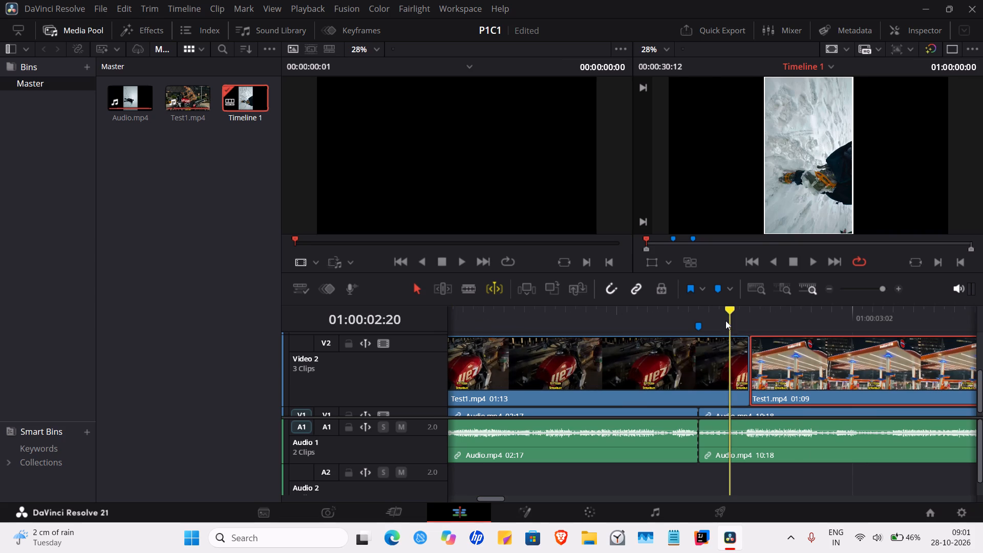
Move the 01:13 Test1.mp4 motorcycle tank clip back to the timeline start on Video 2.
{"action": "left_click_drag", "start_coordinate": [664, 377], "coordinate": [512, 378]}
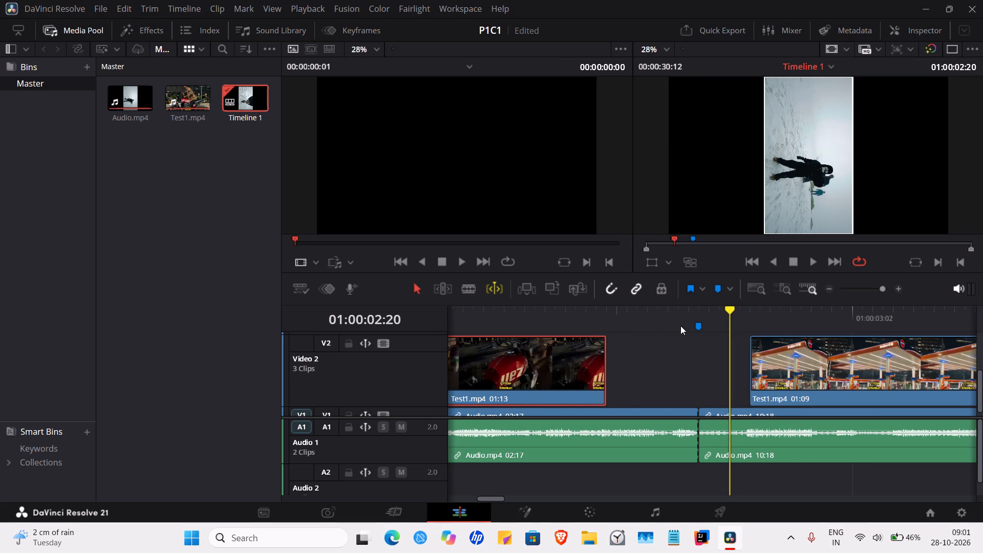
{"action": "left_click_drag", "start_coordinate": [730, 309], "coordinate": [337, 306]}
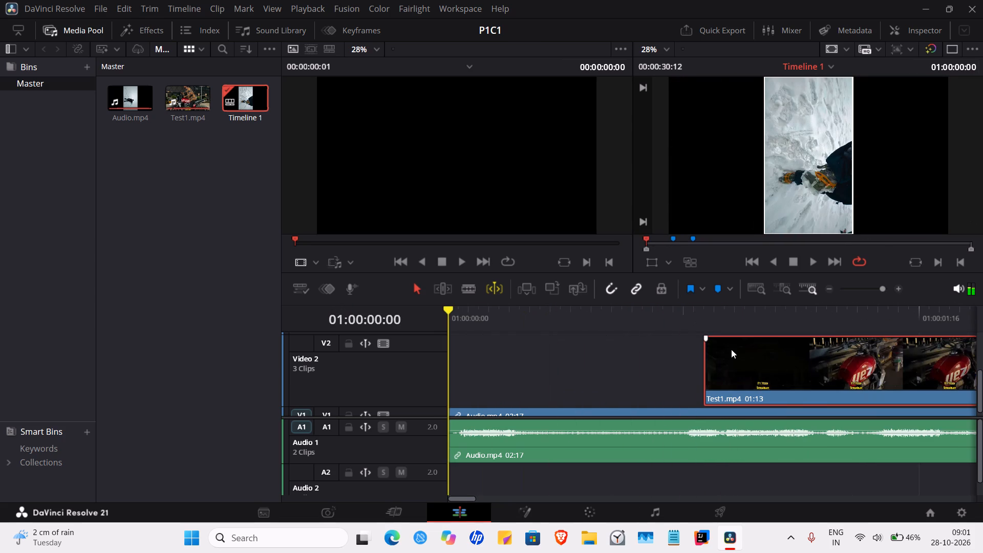
{"action": "left_click_drag", "start_coordinate": [731, 349], "coordinate": [400, 354]}
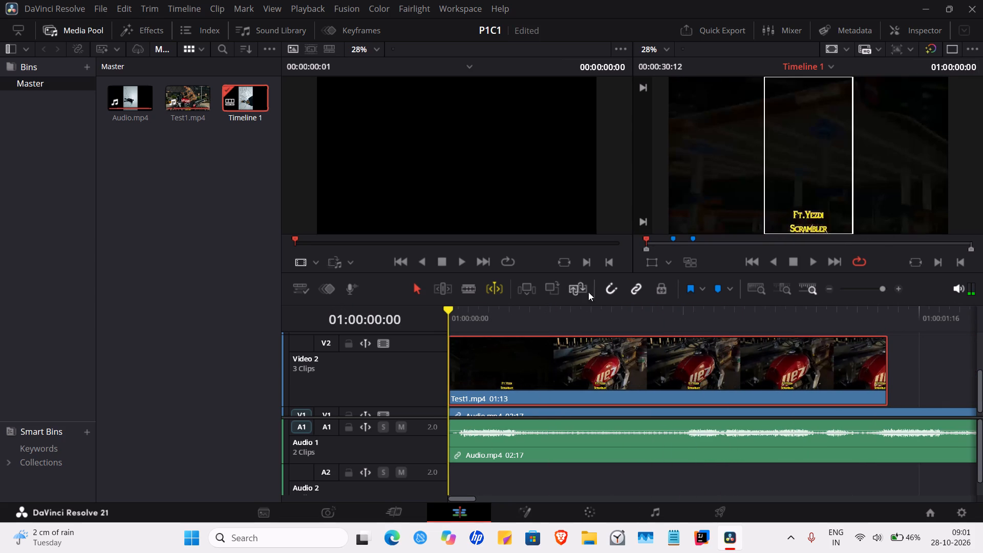
Play from the timeline start through the rearranged Test1.mp4 clips and scrub the 01:13 clip to examine its end against the audio.
{"action": "left_click_drag", "start_coordinate": [713, 285], "coordinate": [783, 287]}
{"action": "left_click", "coordinate": [812, 262]}
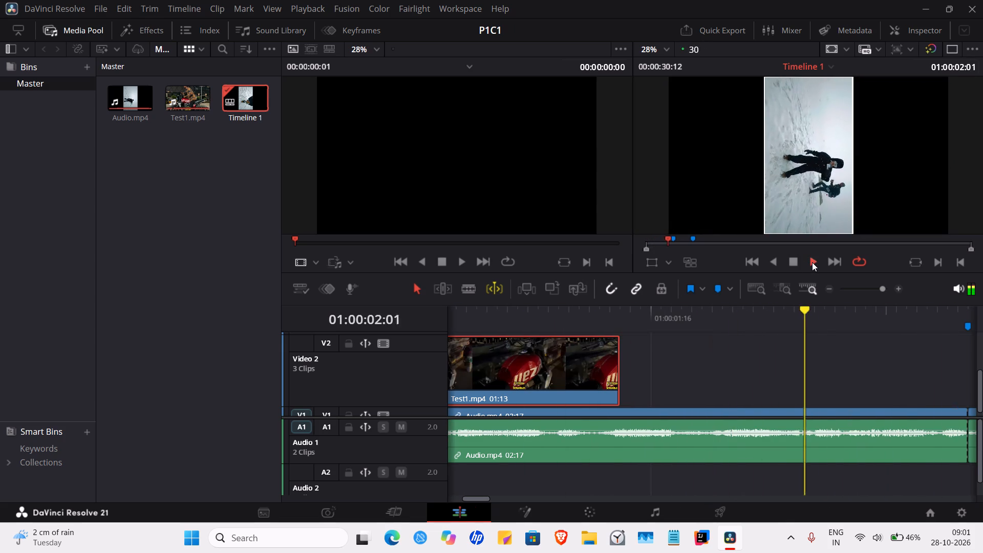
{"action": "left_click", "coordinate": [812, 262]}
{"action": "left_click", "coordinate": [794, 263]}
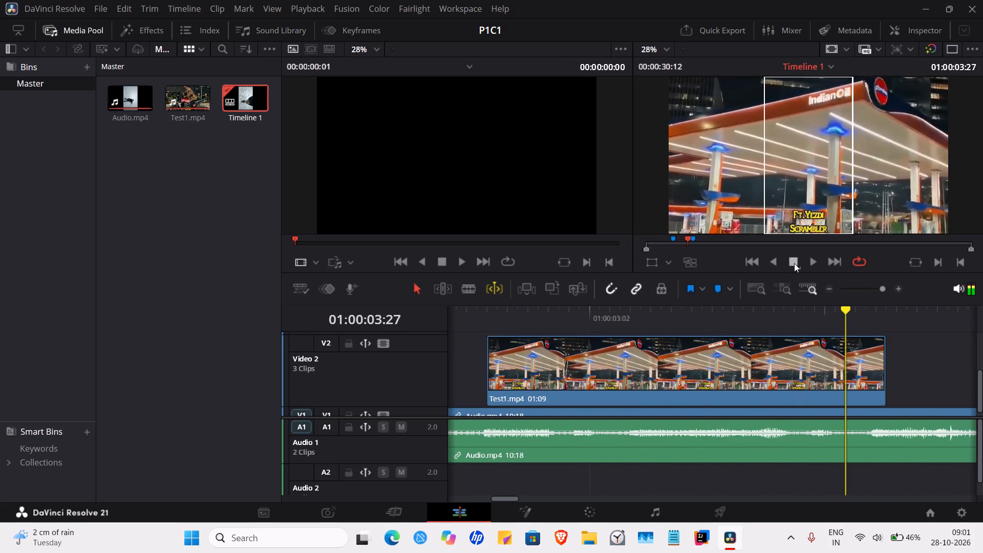
{"action": "left_click_drag", "start_coordinate": [844, 316], "coordinate": [627, 316]}
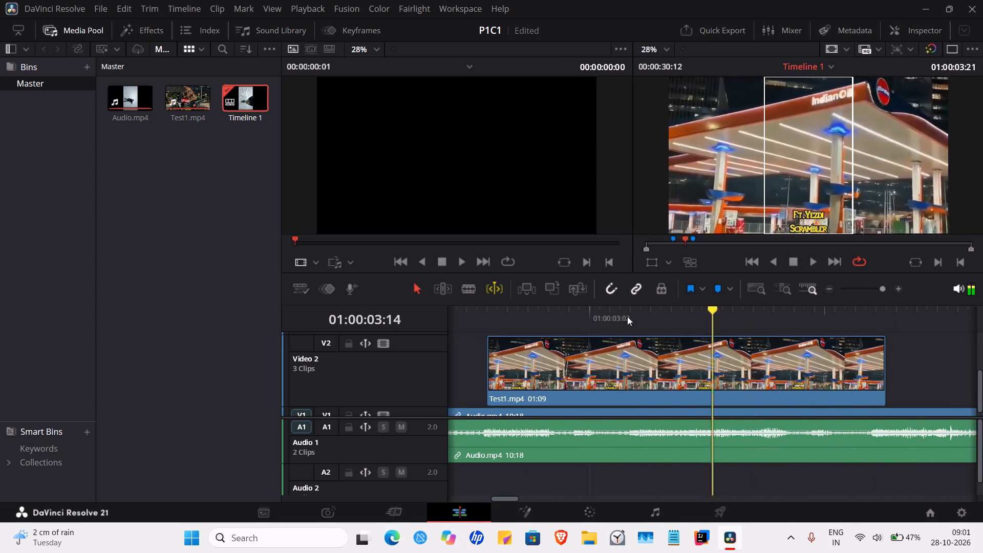
{"action": "left_click_drag", "start_coordinate": [627, 316], "coordinate": [667, 366]}
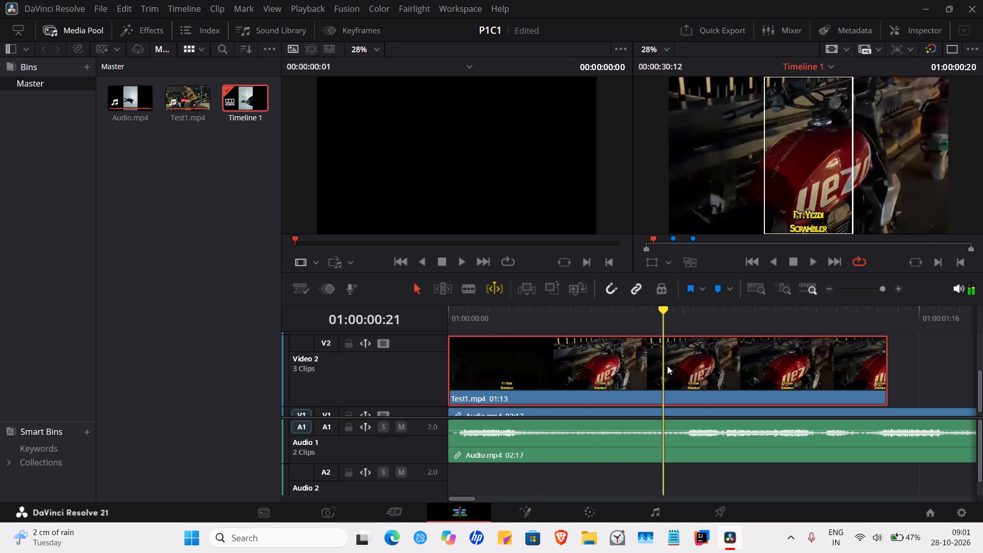
{"action": "left_click_drag", "start_coordinate": [667, 366], "coordinate": [826, 366]}
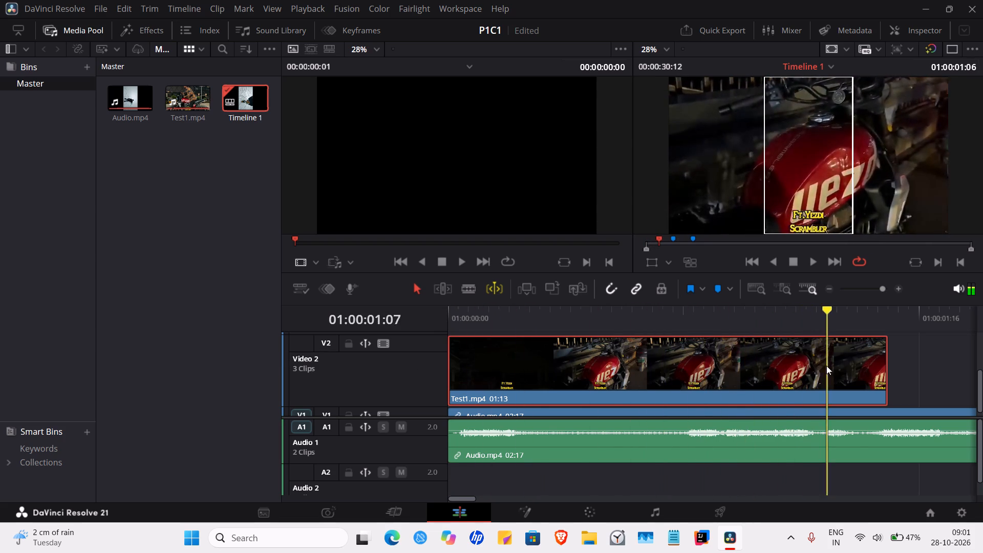
{"action": "left_click_drag", "start_coordinate": [826, 366], "coordinate": [889, 364]}
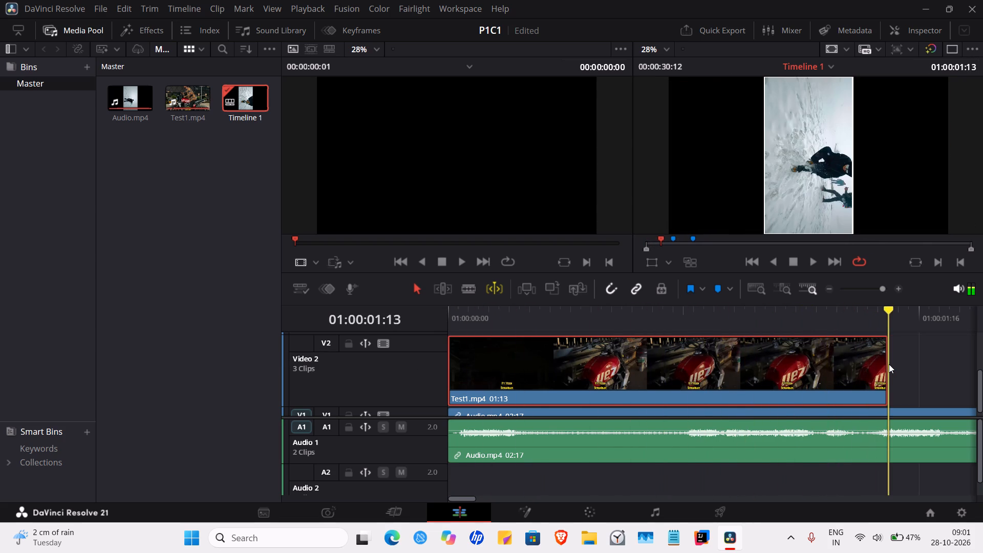
{"action": "left_click_drag", "start_coordinate": [889, 364], "coordinate": [834, 368]}
Extend the end of the 01:13 Test1.mp4 clip on Video 2 to a duration of 01:15.
{"action": "left_click", "coordinate": [864, 359]}
{"action": "right_click", "coordinate": [880, 358]}
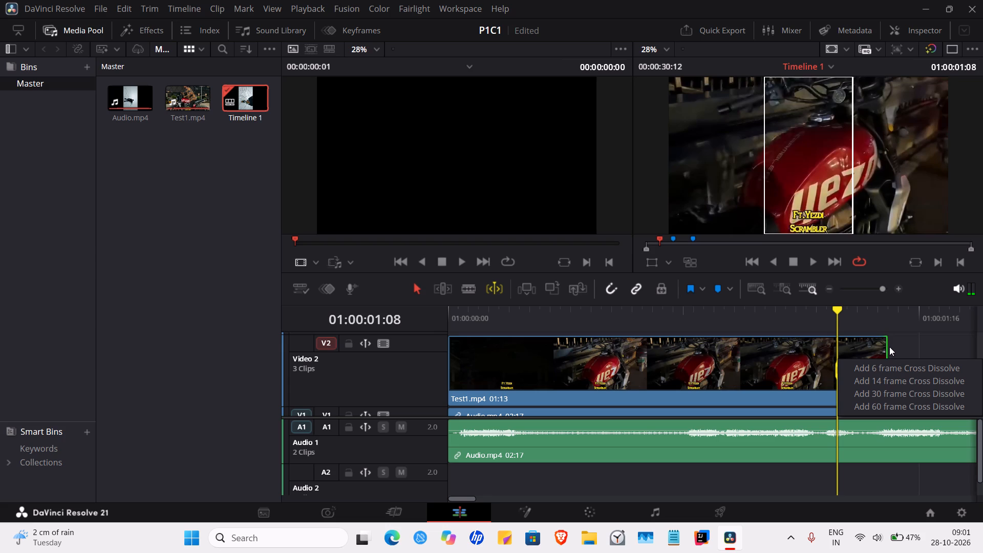
{"action": "left_click", "coordinate": [849, 353]}
{"action": "left_click_drag", "start_coordinate": [886, 338], "coordinate": [889, 338]}
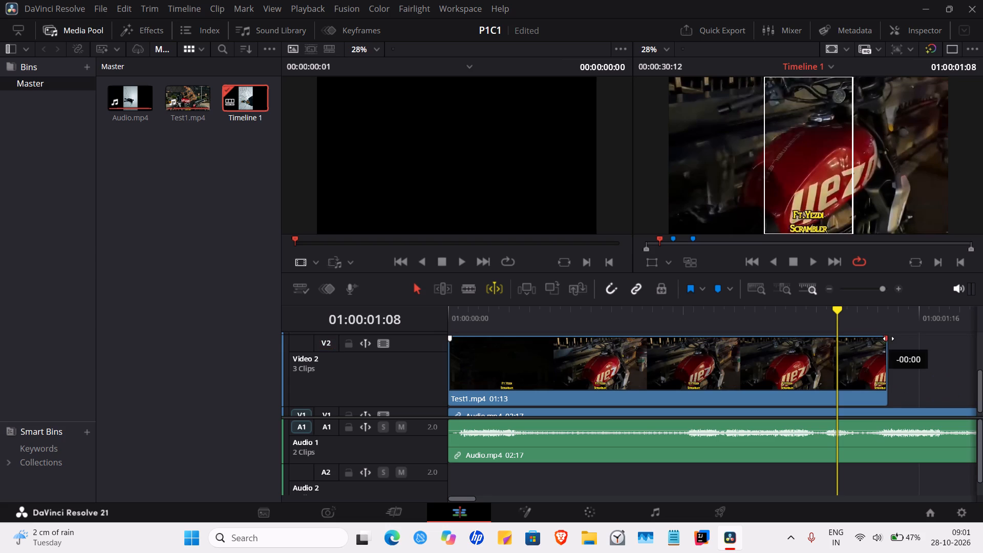
{"action": "left_click_drag", "start_coordinate": [889, 338], "coordinate": [938, 341]}
{"action": "left_click_drag", "start_coordinate": [885, 366], "coordinate": [914, 363]}
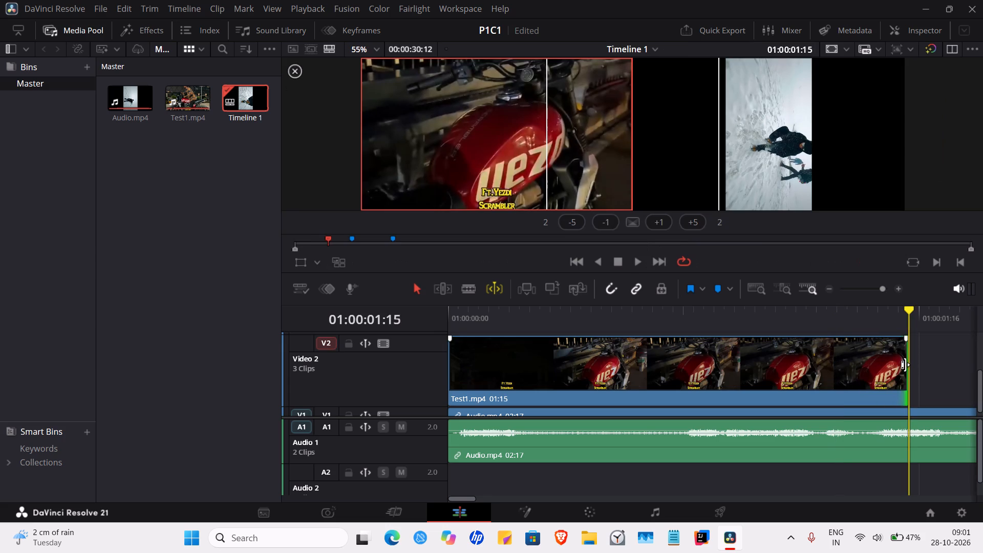
{"action": "left_click_drag", "start_coordinate": [909, 364], "coordinate": [890, 365]}
{"action": "left_click", "coordinate": [931, 354]}
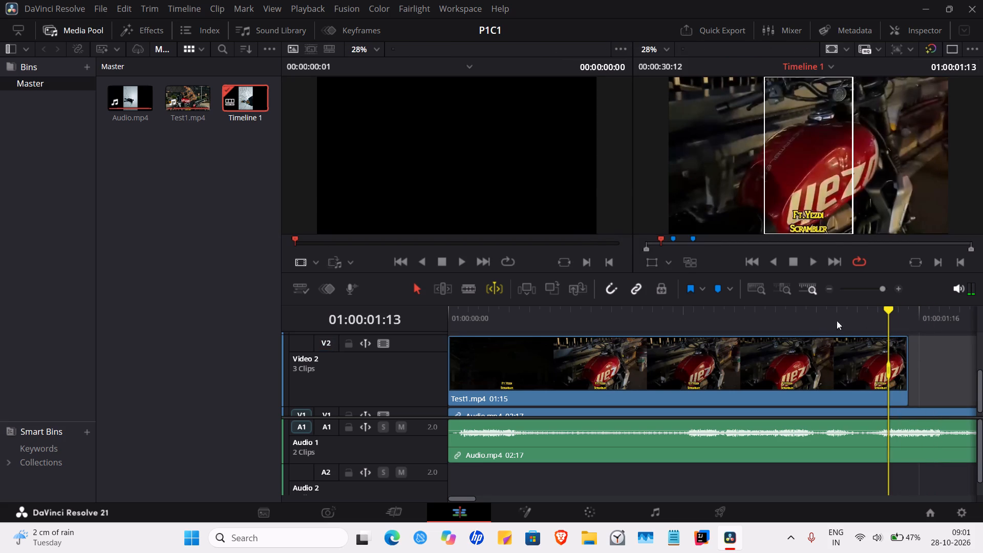
Scrub through the fade-in of the 25:17 Test1.mp4 clip against the audio, around 01:00:05:05 to 01:00:05:19.
{"action": "left_click_drag", "start_coordinate": [888, 317], "coordinate": [982, 317]}
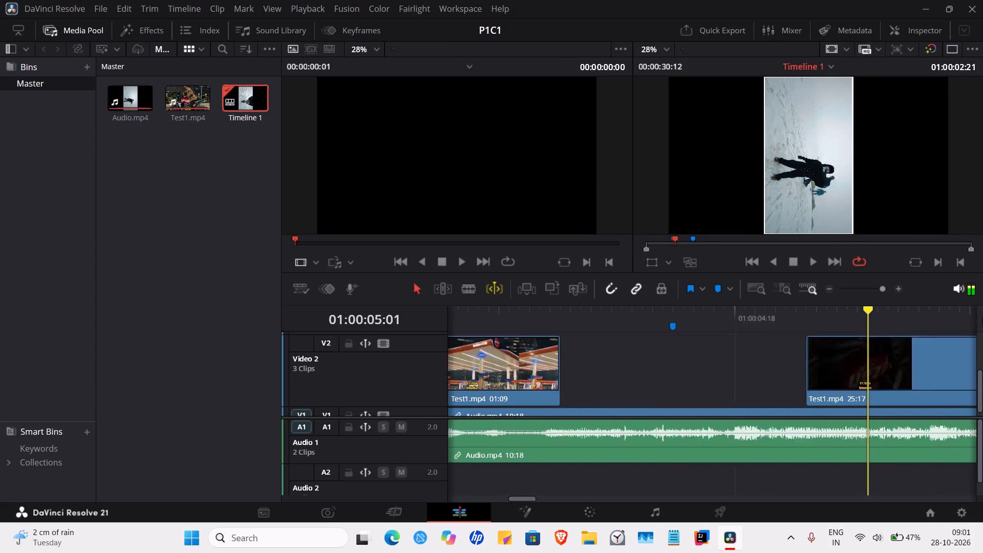
{"action": "left_click_drag", "start_coordinate": [982, 317], "coordinate": [682, 353]}
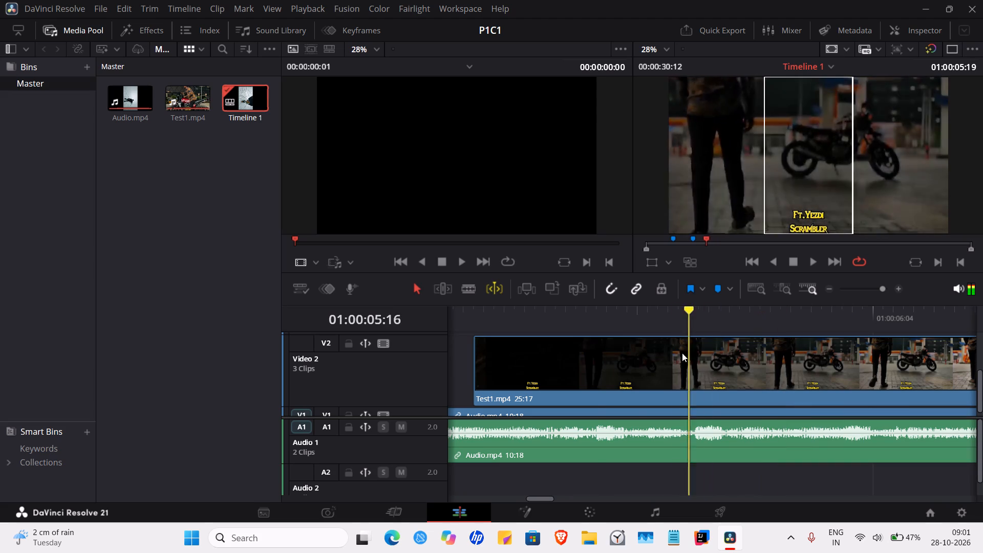
{"action": "left_click_drag", "start_coordinate": [682, 353], "coordinate": [584, 358]}
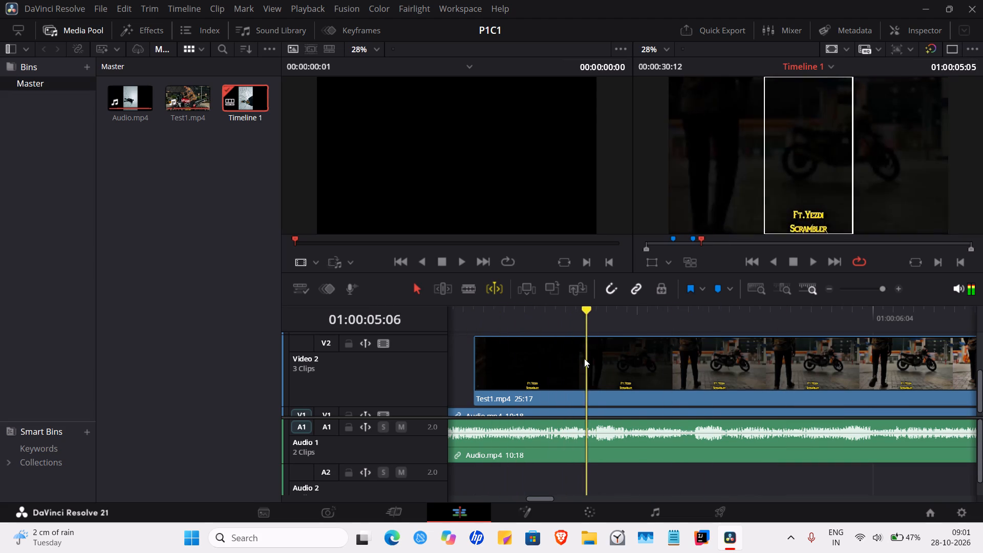
{"action": "left_click_drag", "start_coordinate": [584, 358], "coordinate": [699, 358]}
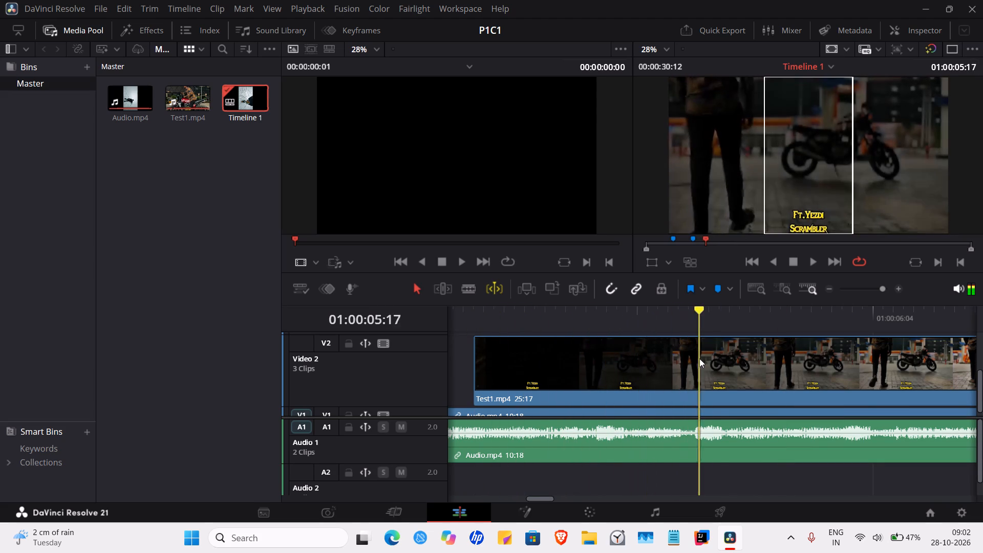
{"action": "left_click_drag", "start_coordinate": [699, 358], "coordinate": [629, 360]}
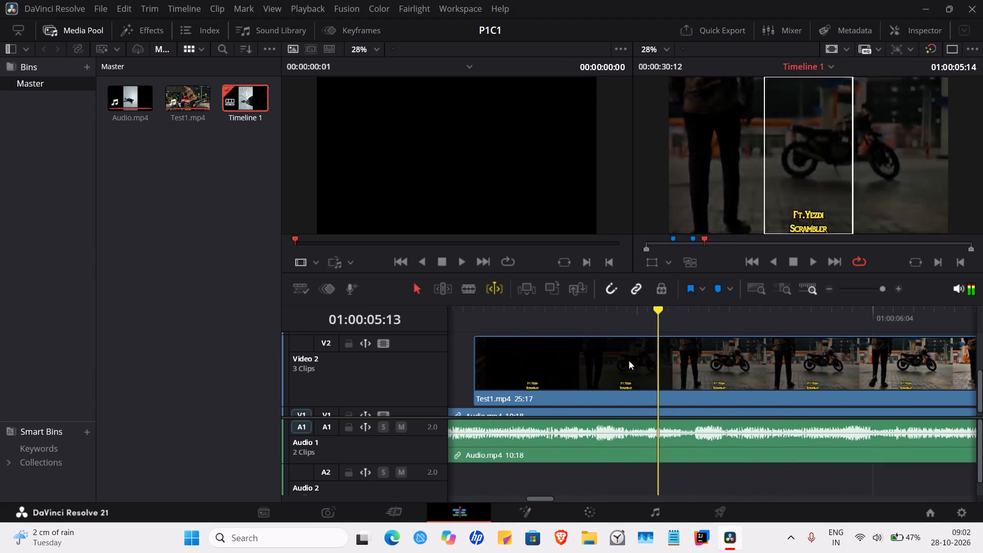
{"action": "left_click_drag", "start_coordinate": [629, 360], "coordinate": [638, 359]}
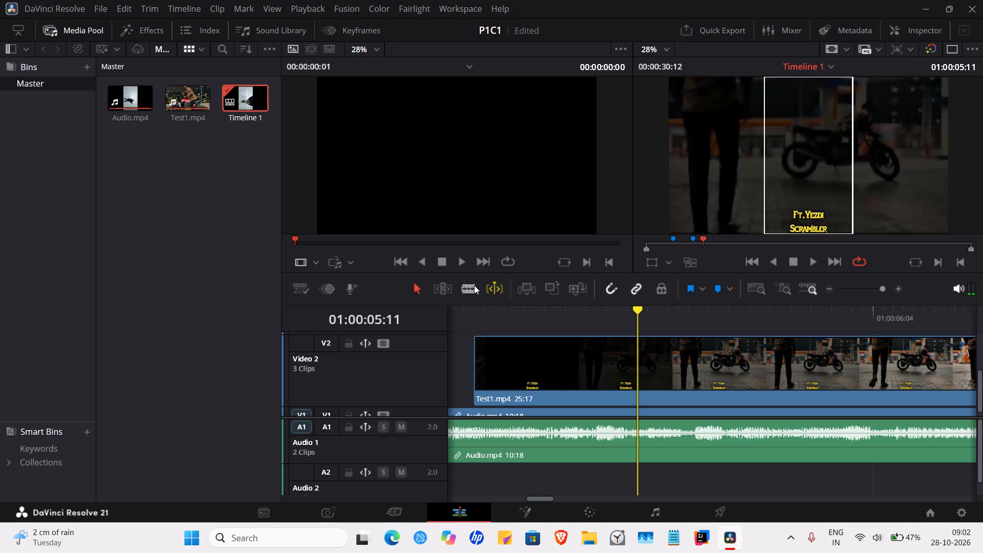
Save the project with the 25:17 Test1.mp4 clip selected on Video 2.
{"action": "key", "text": "ctrl+s"}
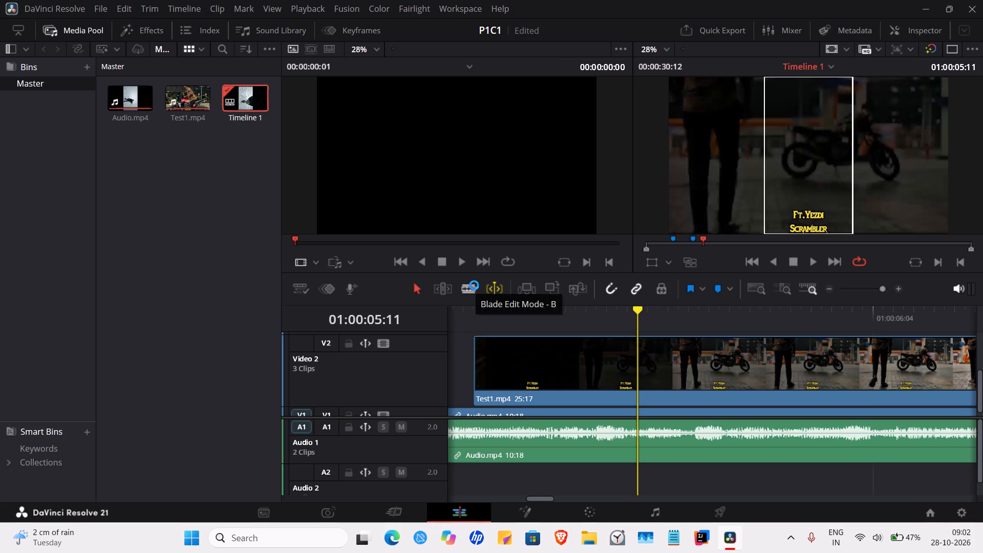
{"action": "left_click", "coordinate": [632, 360]}
{"action": "key", "text": "ctrl+s"}
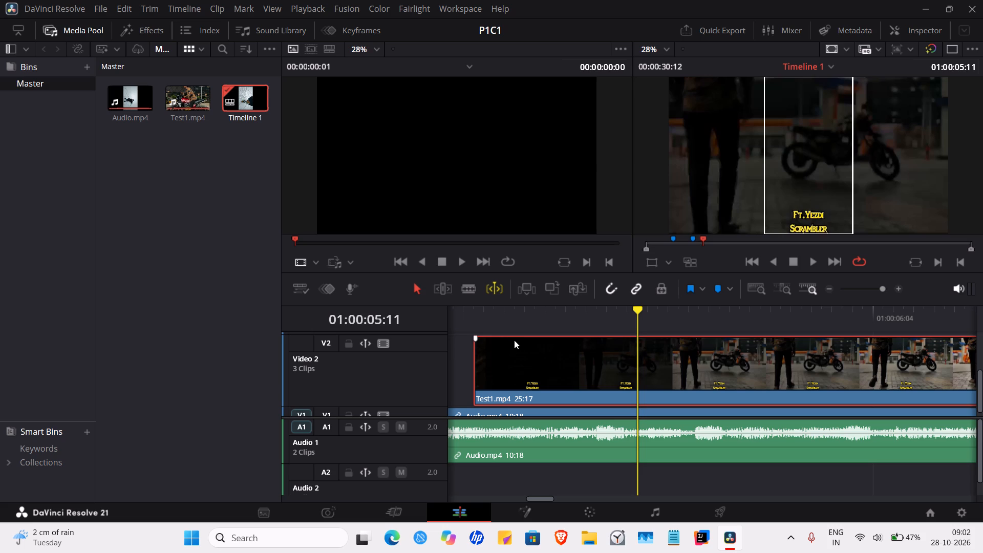
{"action": "key", "text": "ctrl+s"}
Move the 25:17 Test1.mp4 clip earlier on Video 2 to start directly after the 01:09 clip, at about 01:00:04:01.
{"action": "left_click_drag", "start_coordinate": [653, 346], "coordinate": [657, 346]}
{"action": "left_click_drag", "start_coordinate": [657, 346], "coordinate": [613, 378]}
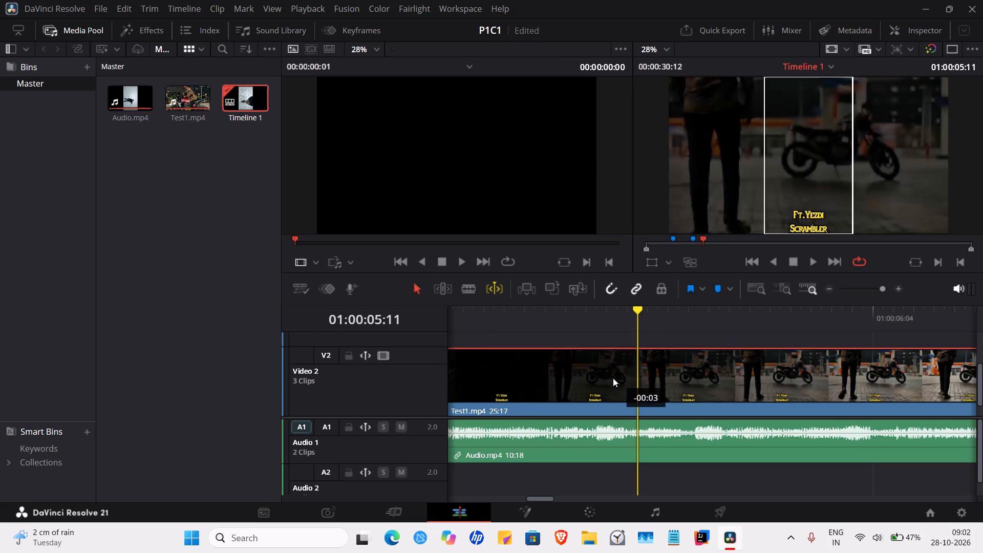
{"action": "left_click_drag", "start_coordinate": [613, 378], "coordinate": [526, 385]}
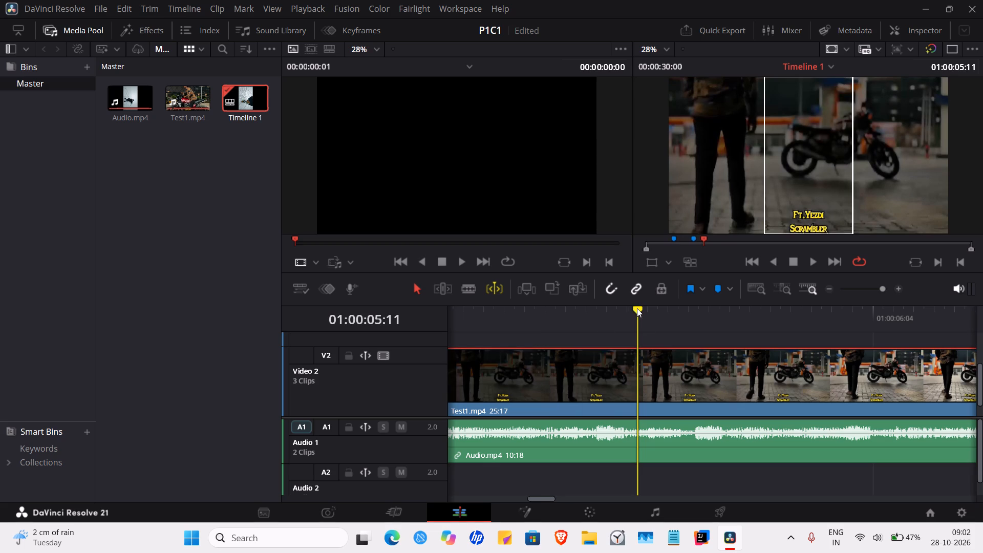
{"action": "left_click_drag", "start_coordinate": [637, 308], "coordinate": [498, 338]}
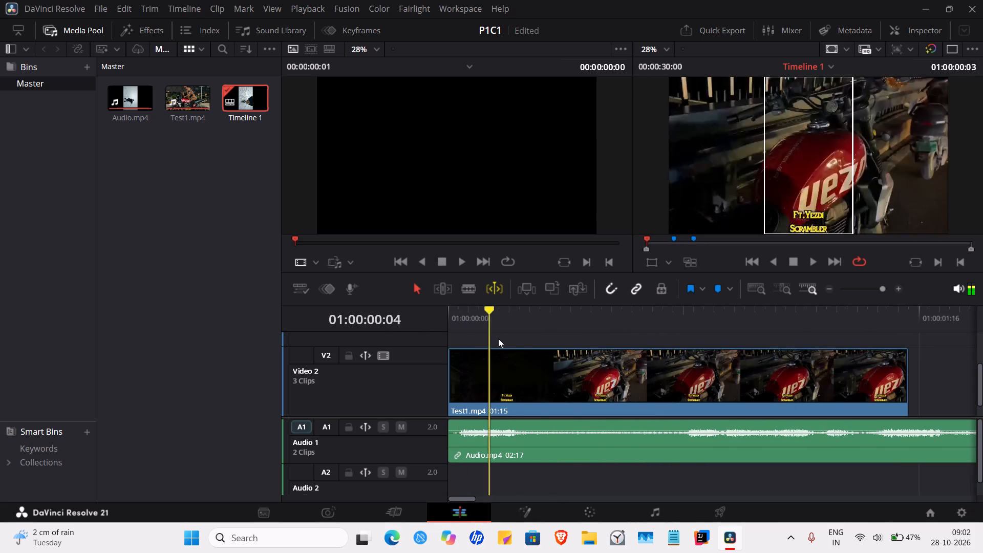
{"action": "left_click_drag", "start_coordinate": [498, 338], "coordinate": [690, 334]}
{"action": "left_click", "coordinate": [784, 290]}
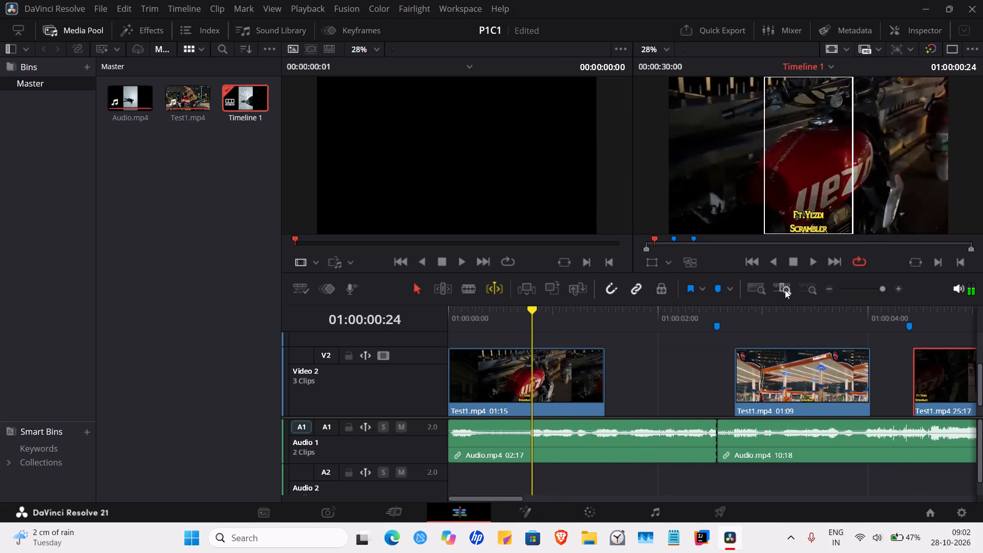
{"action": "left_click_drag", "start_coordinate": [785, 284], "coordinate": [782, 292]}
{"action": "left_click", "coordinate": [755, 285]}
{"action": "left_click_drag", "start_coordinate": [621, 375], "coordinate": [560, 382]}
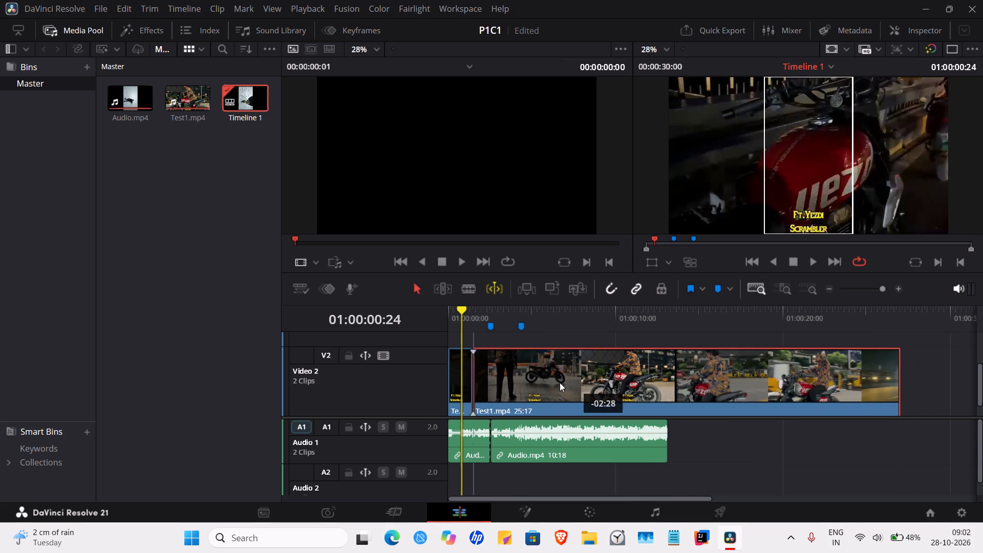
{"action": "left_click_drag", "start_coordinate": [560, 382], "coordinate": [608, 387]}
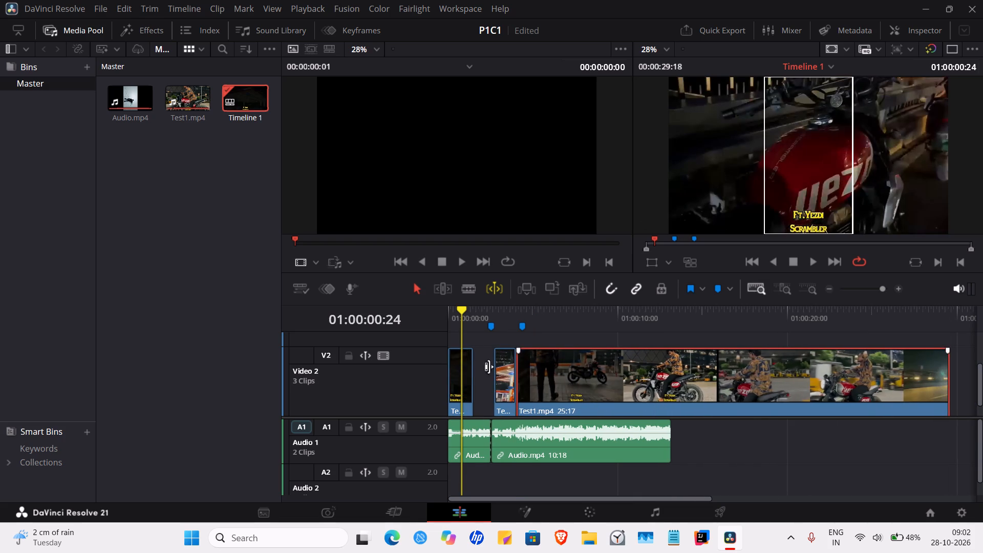
Move the 01:09 Test1.mp4 petrol station clip down to Video 1, past the end of the Audio.mp4 clip.
{"action": "left_click_drag", "start_coordinate": [503, 376], "coordinate": [710, 411]}
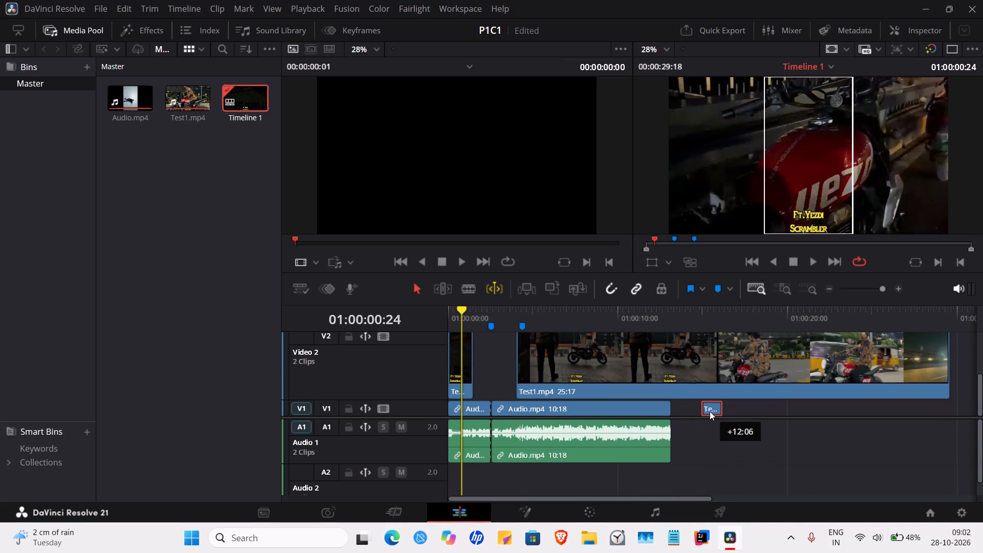
{"action": "left_click_drag", "start_coordinate": [710, 411], "coordinate": [707, 408]}
{"action": "left_click_drag", "start_coordinate": [683, 426], "coordinate": [684, 400]}
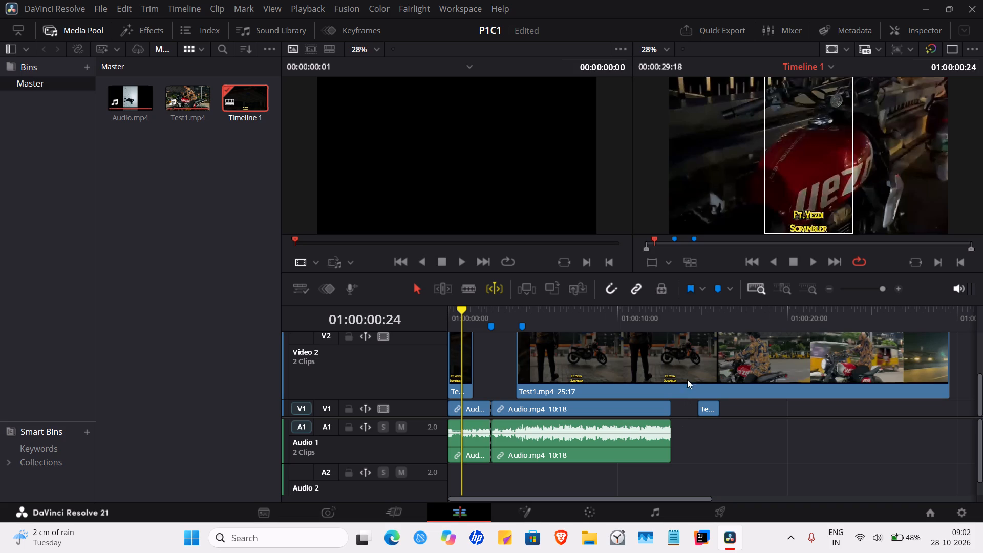
Move the 25:17 Test1.mp4 clip on Video 2 directly against the end of the 01:15 clip, starting at 01:00:01:15.
{"action": "left_click_drag", "start_coordinate": [694, 357], "coordinate": [655, 358]}
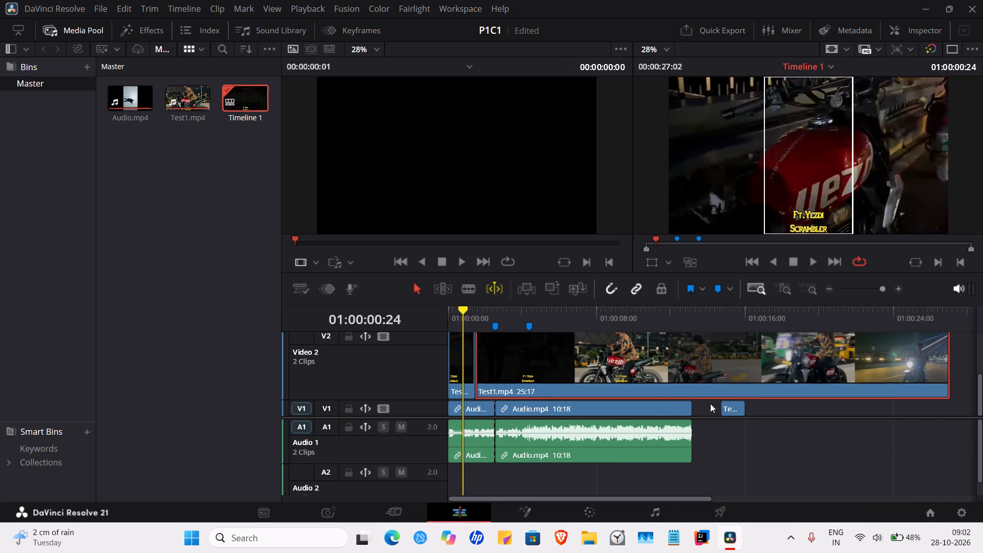
{"action": "scroll", "coordinate": [662, 326], "scroll_direction": "up", "scroll_amount": 2}
{"action": "scroll", "coordinate": [596, 303], "scroll_direction": "up", "scroll_amount": 6}
{"action": "left_click_drag", "start_coordinate": [536, 349], "coordinate": [531, 349]}
Scrub and play from the timeline start across the join of the 01:15 and 25:17 clips to check it against the audio markers.
{"action": "left_click", "coordinate": [559, 316]}
{"action": "left_click_drag", "start_coordinate": [559, 310], "coordinate": [451, 321]}
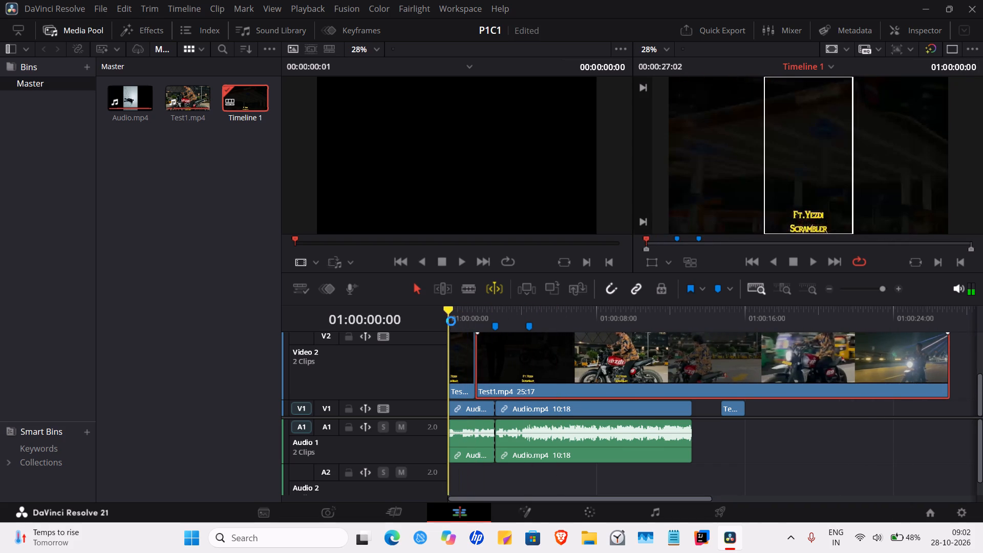
{"action": "left_click_drag", "start_coordinate": [451, 321], "coordinate": [462, 321]}
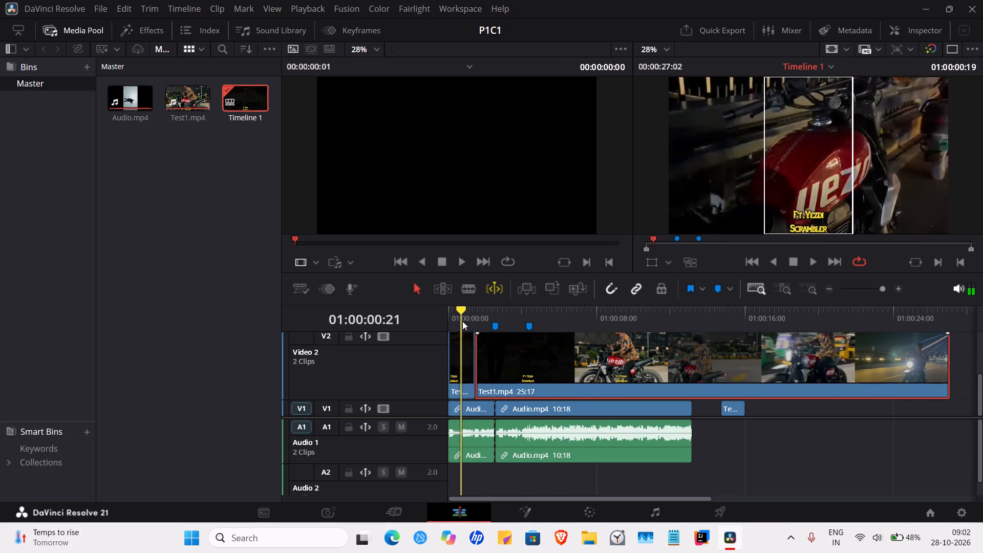
{"action": "left_click_drag", "start_coordinate": [462, 321], "coordinate": [477, 321]}
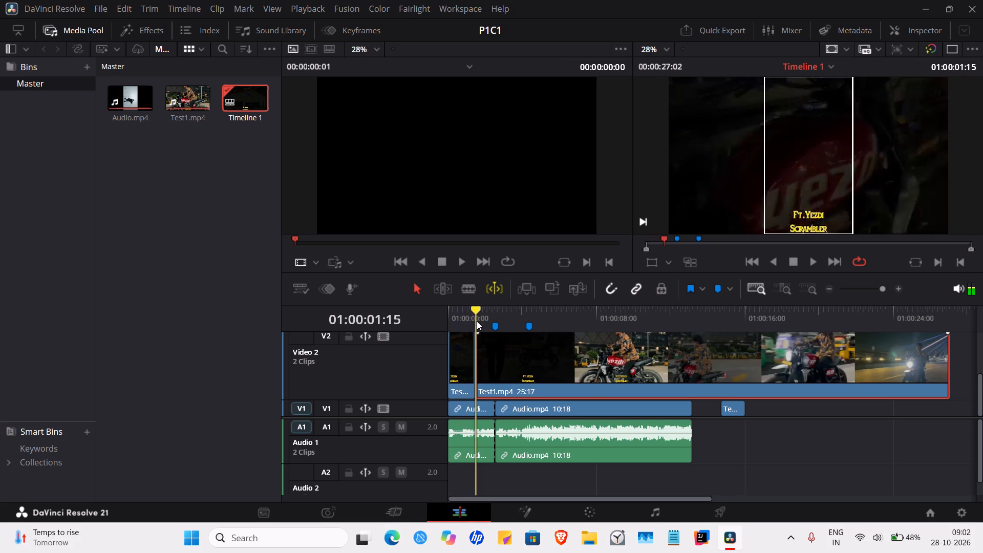
{"action": "left_click_drag", "start_coordinate": [477, 321], "coordinate": [493, 321]}
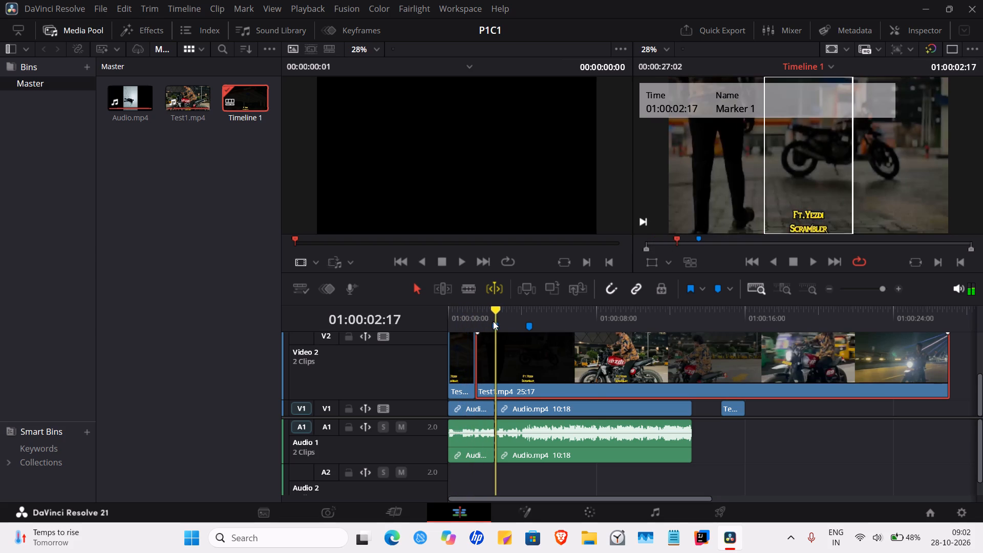
{"action": "left_click_drag", "start_coordinate": [493, 321], "coordinate": [493, 321]}
{"action": "left_click_drag", "start_coordinate": [495, 310], "coordinate": [438, 316]}
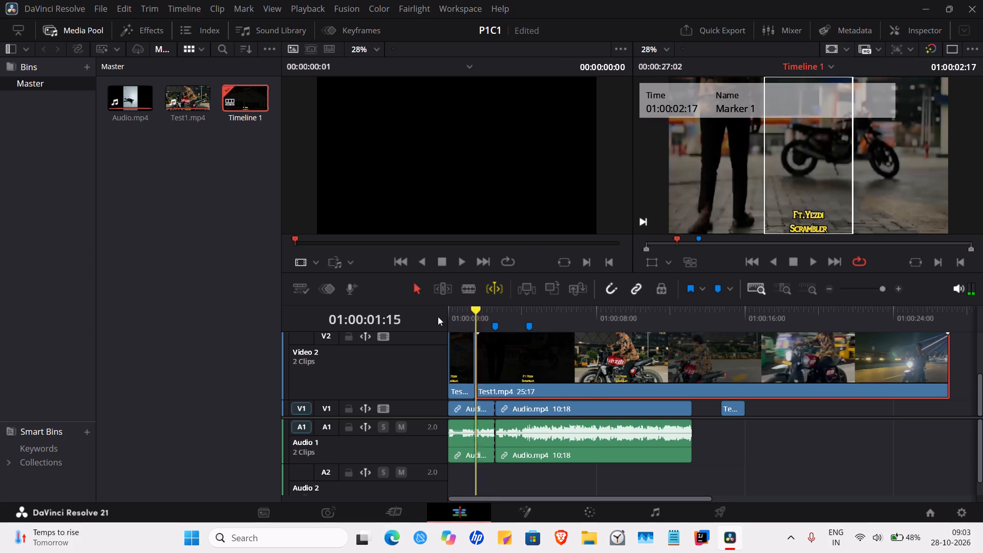
{"action": "left_click_drag", "start_coordinate": [438, 316], "coordinate": [416, 320]}
{"action": "left_click", "coordinate": [814, 260]}
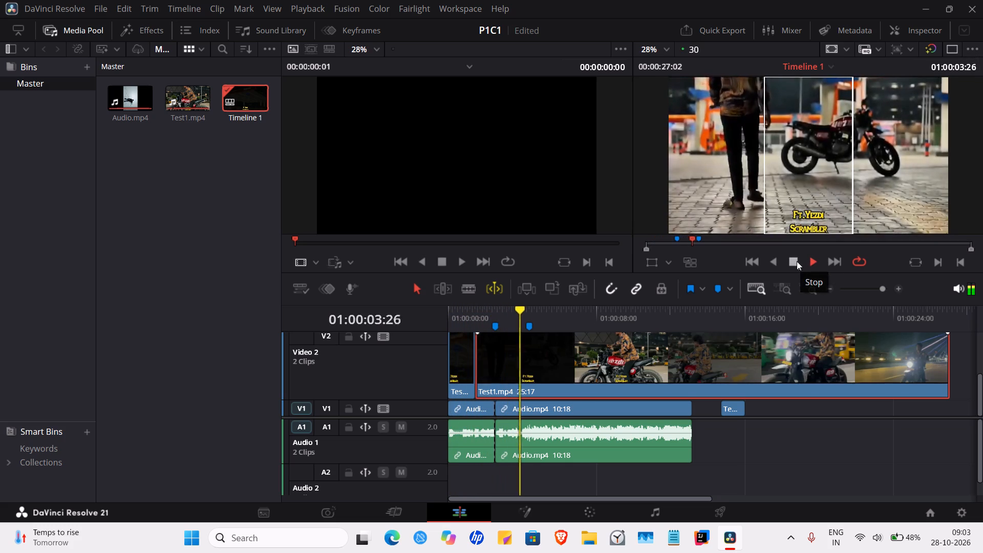
{"action": "left_click", "coordinate": [814, 261]}
{"action": "left_click", "coordinate": [794, 261]}
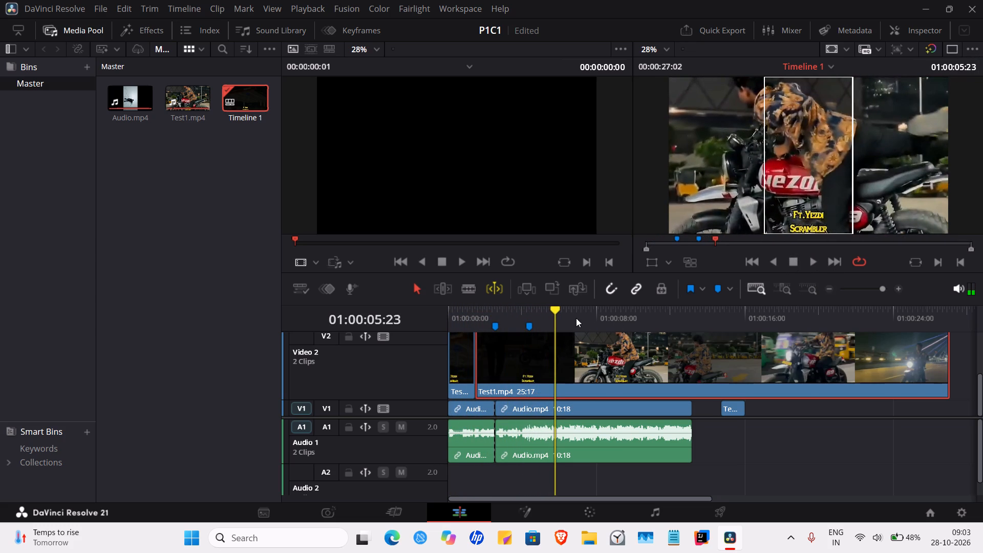
{"action": "left_click", "coordinate": [572, 344]}
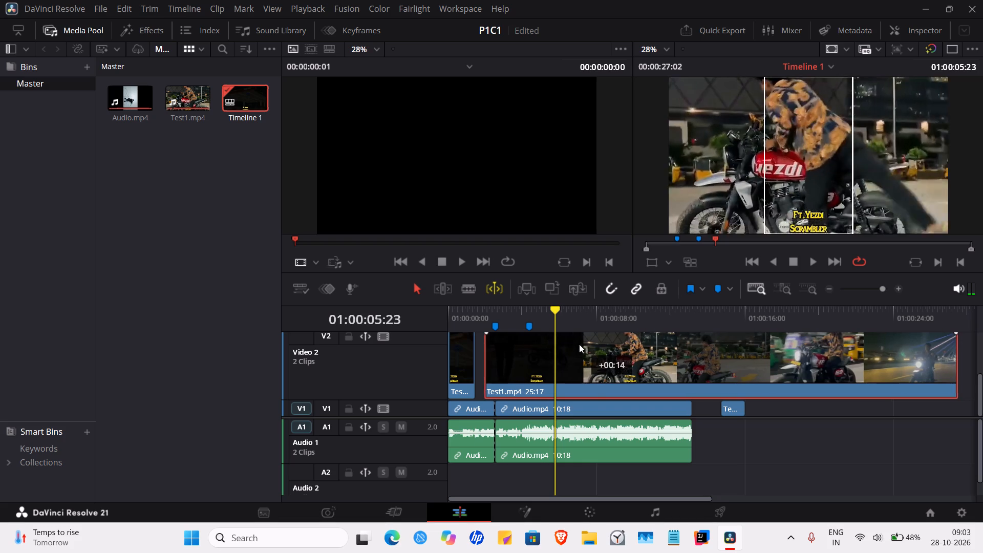
Scrub the timeline backwards from about 01:00:05:23 to its start, examining the 25:17 Test1.mp4 petrol station footage in frame detail.
{"action": "left_click_drag", "start_coordinate": [554, 309], "coordinate": [545, 309]}
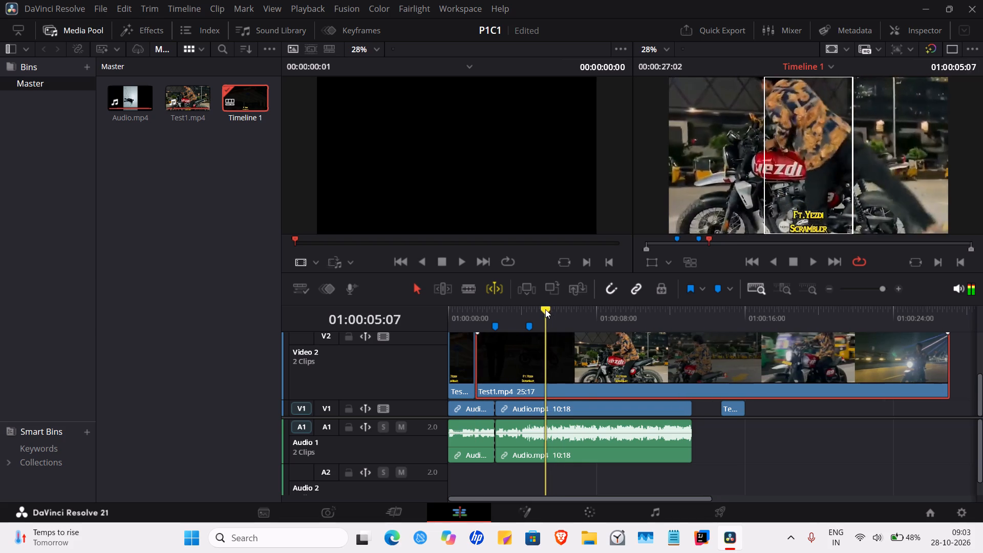
{"action": "left_click_drag", "start_coordinate": [545, 309], "coordinate": [521, 323]}
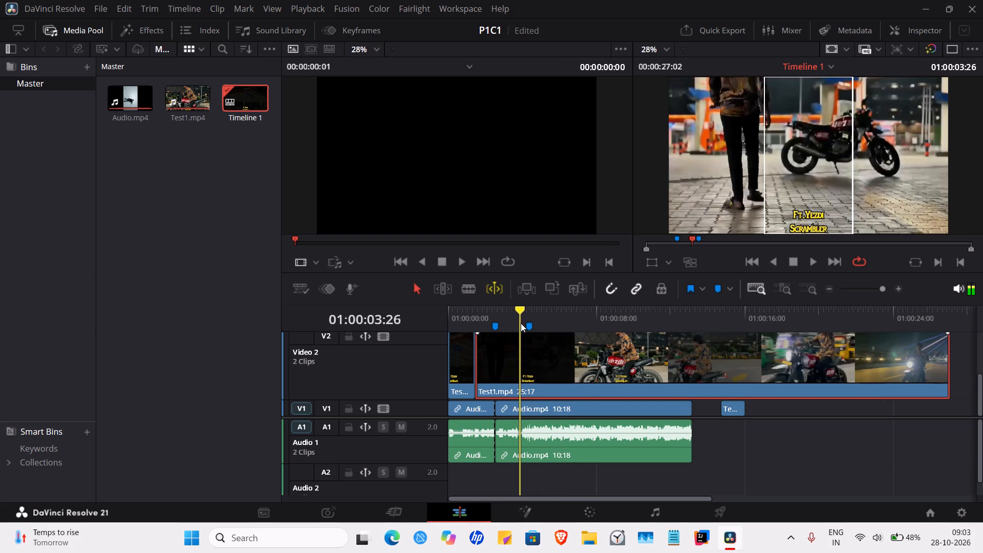
{"action": "left_click_drag", "start_coordinate": [521, 323], "coordinate": [517, 326]}
{"action": "left_click", "coordinate": [810, 294]}
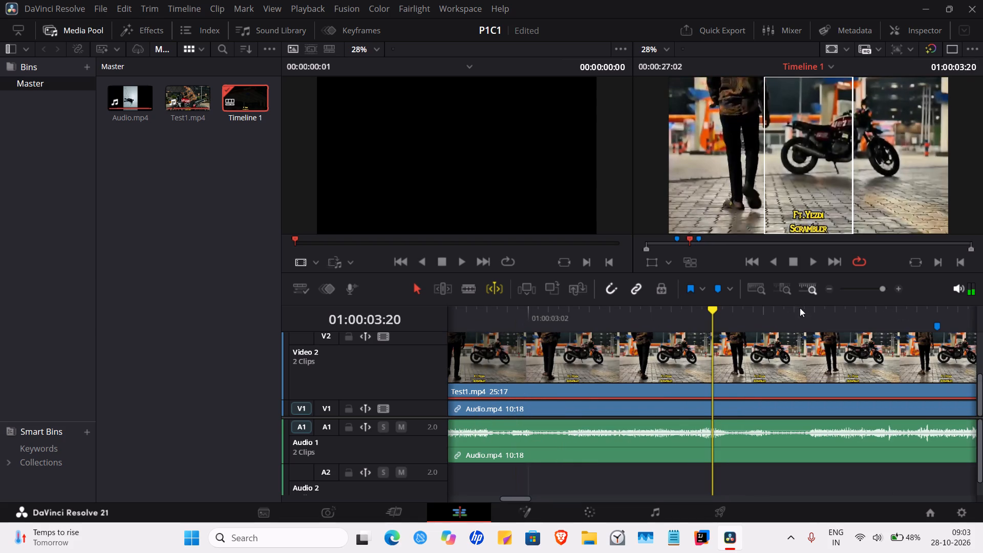
{"action": "left_click_drag", "start_coordinate": [711, 314], "coordinate": [654, 330]}
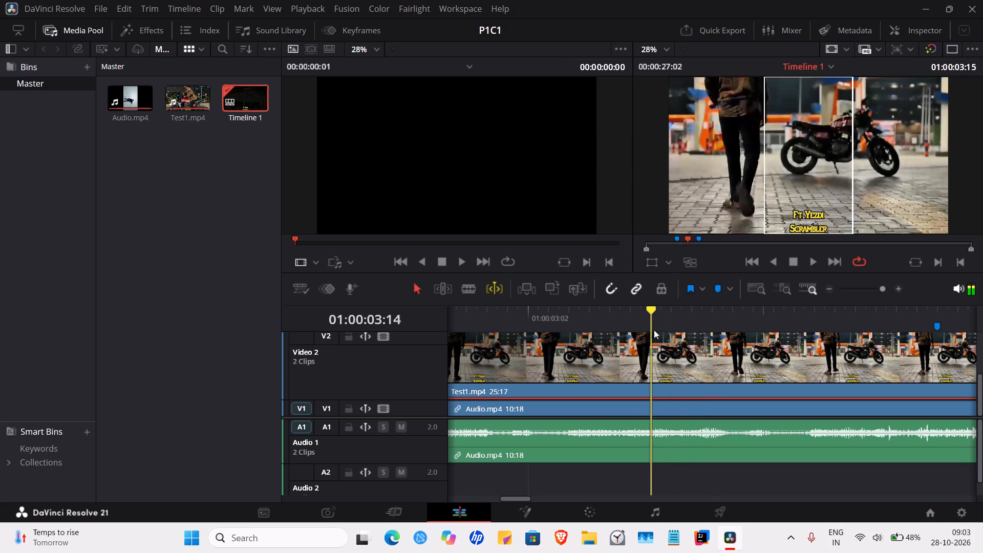
{"action": "left_click_drag", "start_coordinate": [654, 330], "coordinate": [588, 349]}
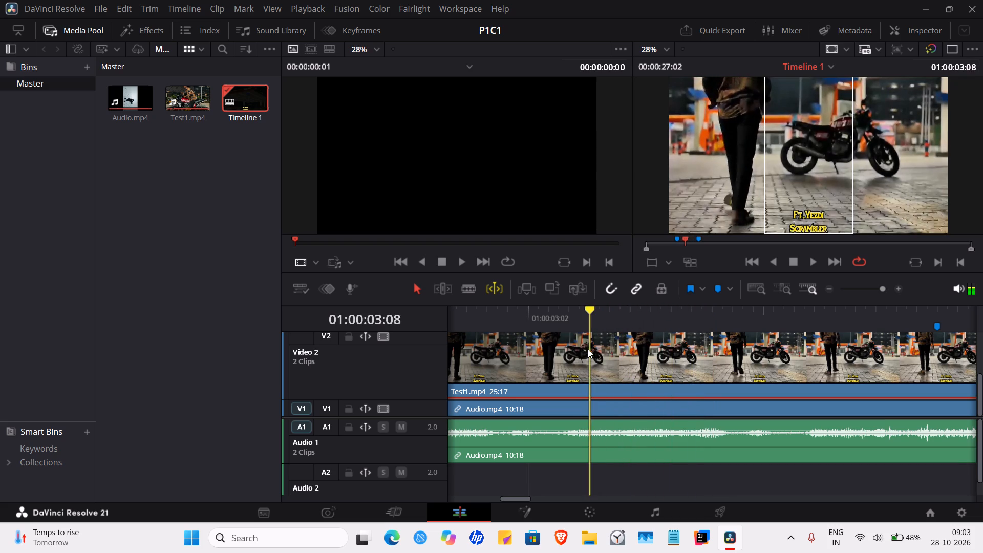
{"action": "left_click_drag", "start_coordinate": [588, 349], "coordinate": [544, 355]}
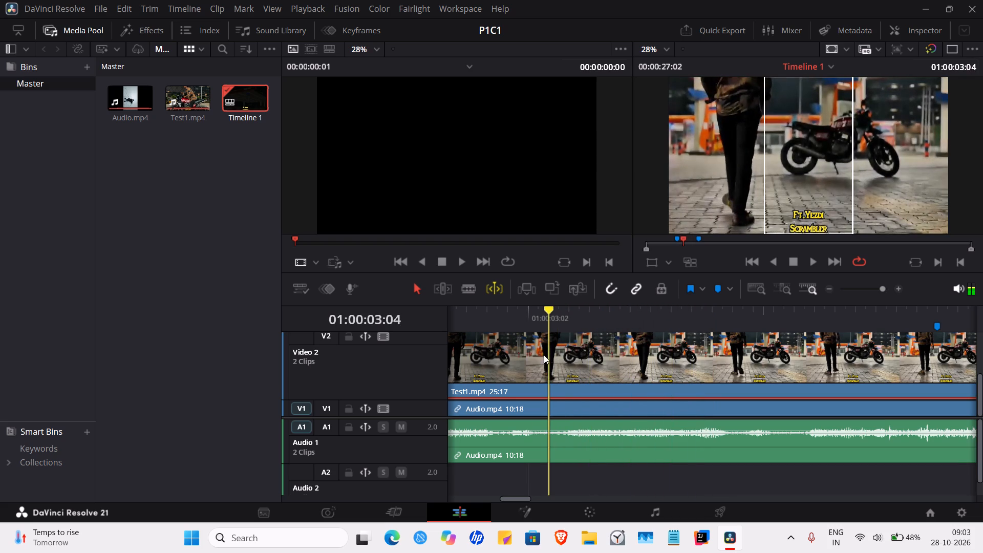
{"action": "left_click_drag", "start_coordinate": [544, 355], "coordinate": [456, 364]}
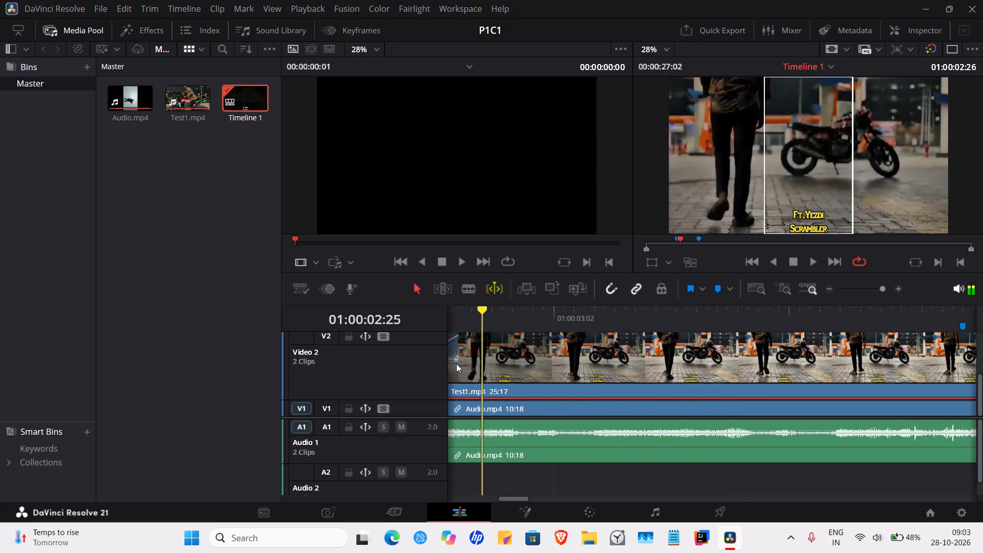
{"action": "left_click_drag", "start_coordinate": [456, 364], "coordinate": [477, 363]}
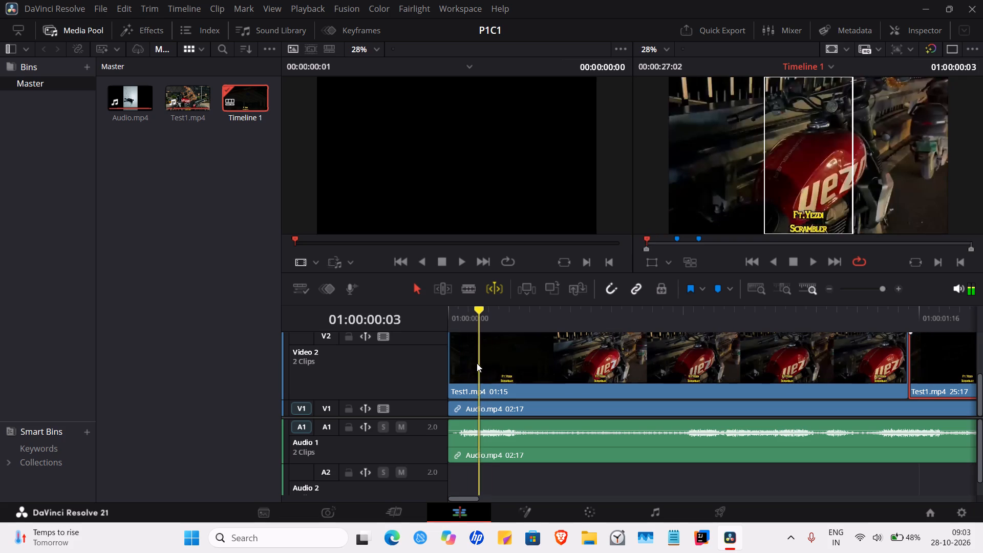
Scrub from the timeline start across the join of the 01:15 and 25:17 clips to just past the first audio marker, at 01:00:02:19.
{"action": "left_click_drag", "start_coordinate": [477, 363], "coordinate": [679, 347]}
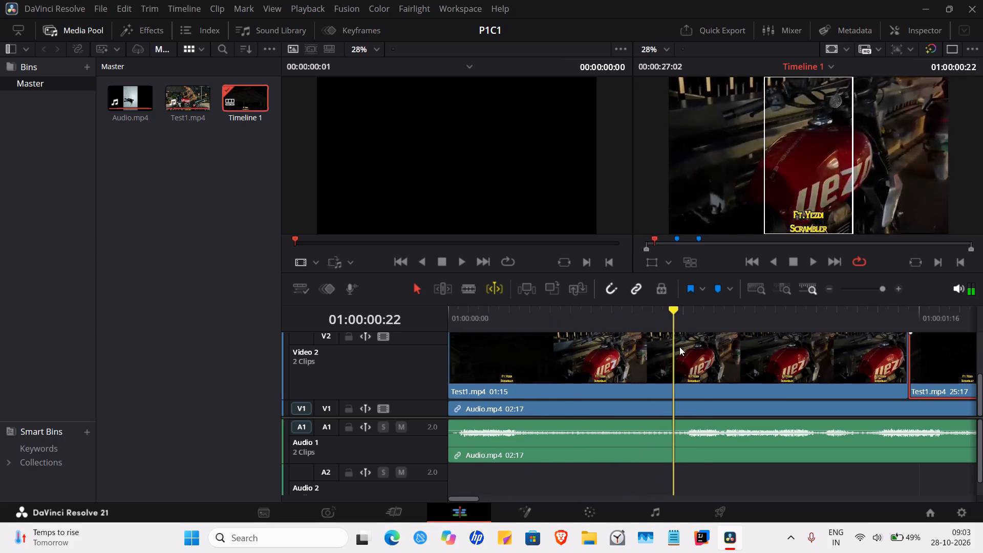
{"action": "left_click_drag", "start_coordinate": [679, 347], "coordinate": [825, 347]}
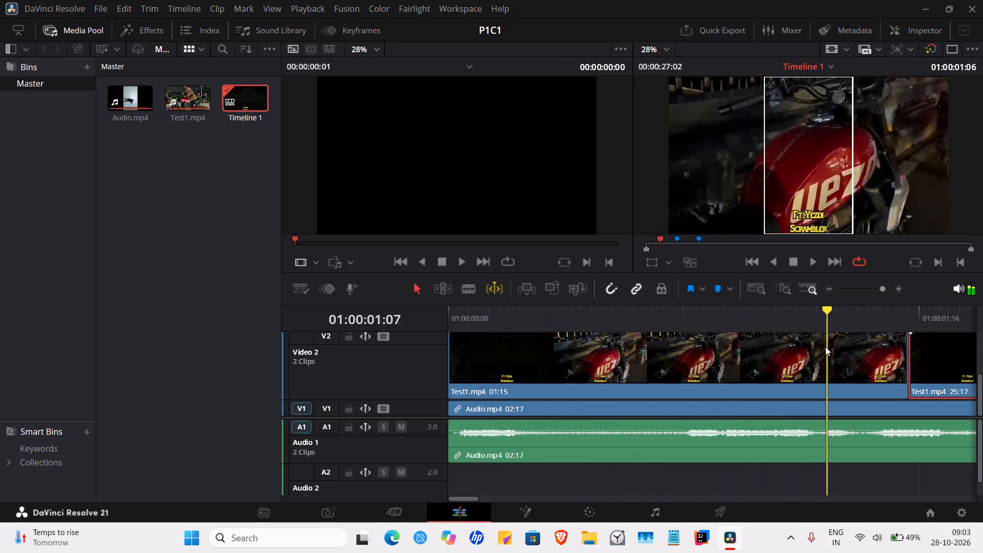
{"action": "left_click_drag", "start_coordinate": [825, 347], "coordinate": [926, 347]}
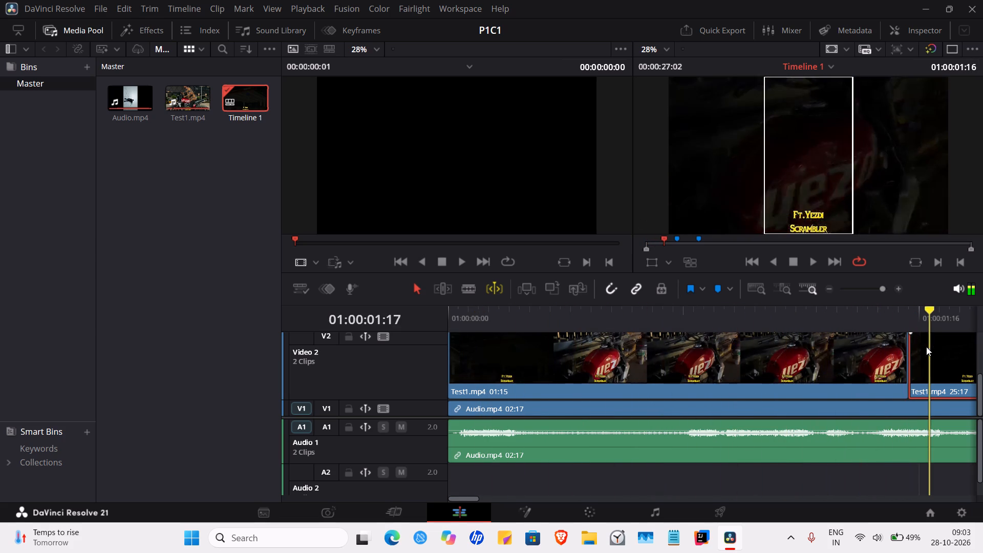
{"action": "left_click_drag", "start_coordinate": [926, 347], "coordinate": [937, 347]}
{"action": "left_click_drag", "start_coordinate": [891, 312], "coordinate": [882, 312]}
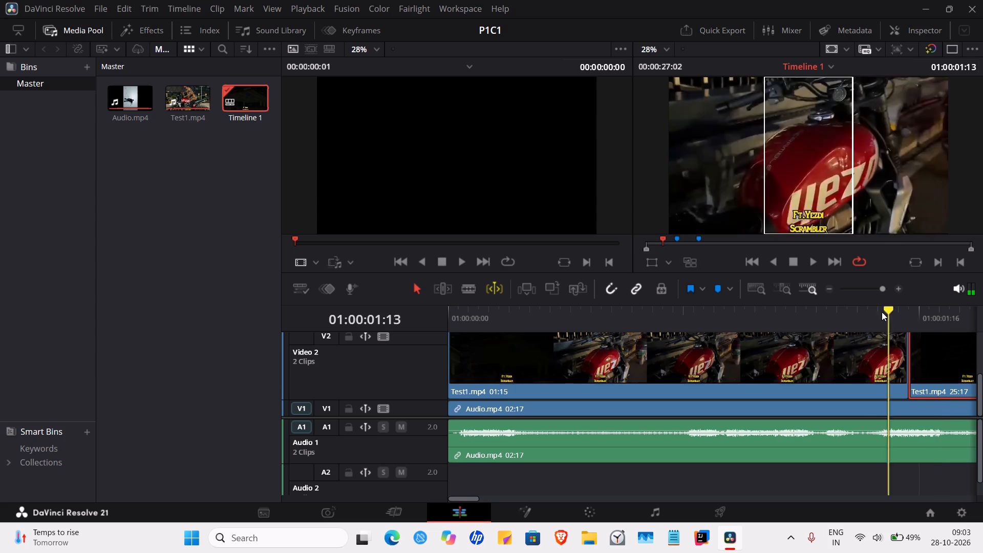
{"action": "left_click_drag", "start_coordinate": [882, 312], "coordinate": [626, 319]}
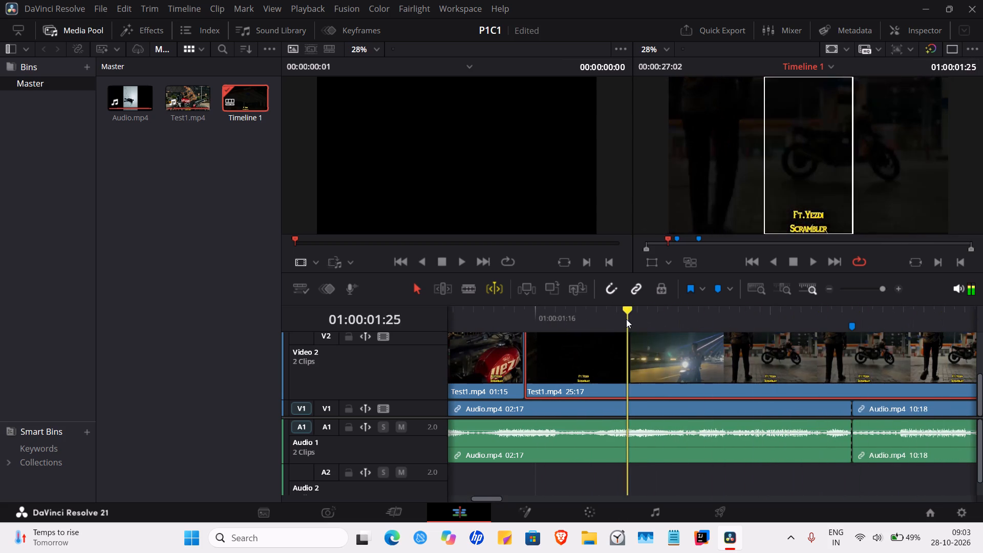
{"action": "left_click_drag", "start_coordinate": [626, 319], "coordinate": [721, 319]}
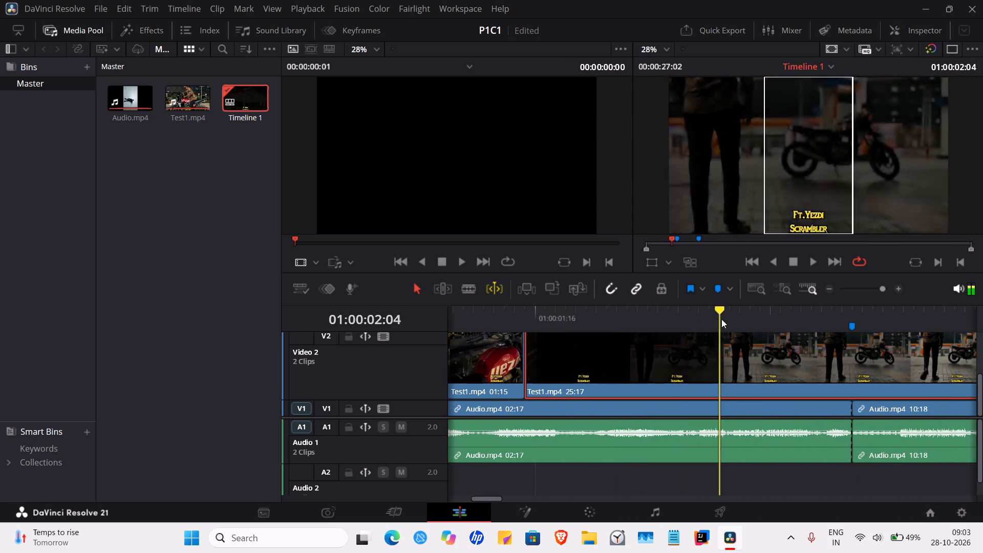
{"action": "left_click_drag", "start_coordinate": [721, 319], "coordinate": [794, 321]}
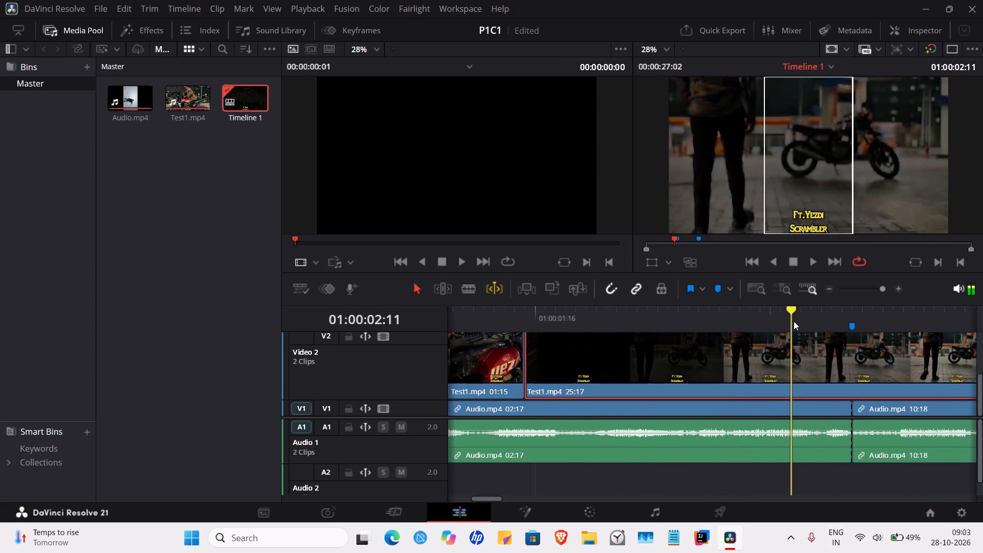
{"action": "left_click_drag", "start_coordinate": [794, 321], "coordinate": [844, 321]}
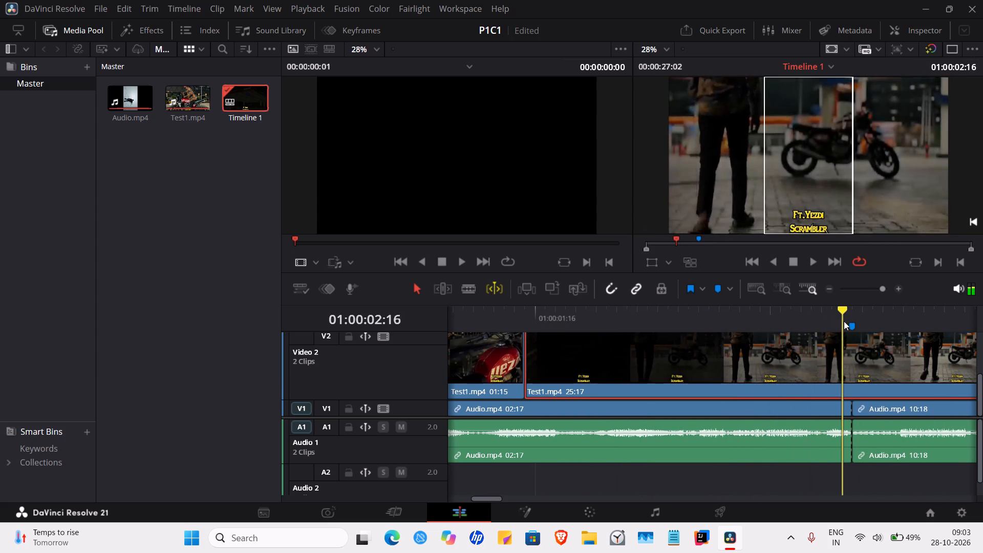
{"action": "left_click_drag", "start_coordinate": [844, 321], "coordinate": [870, 321]}
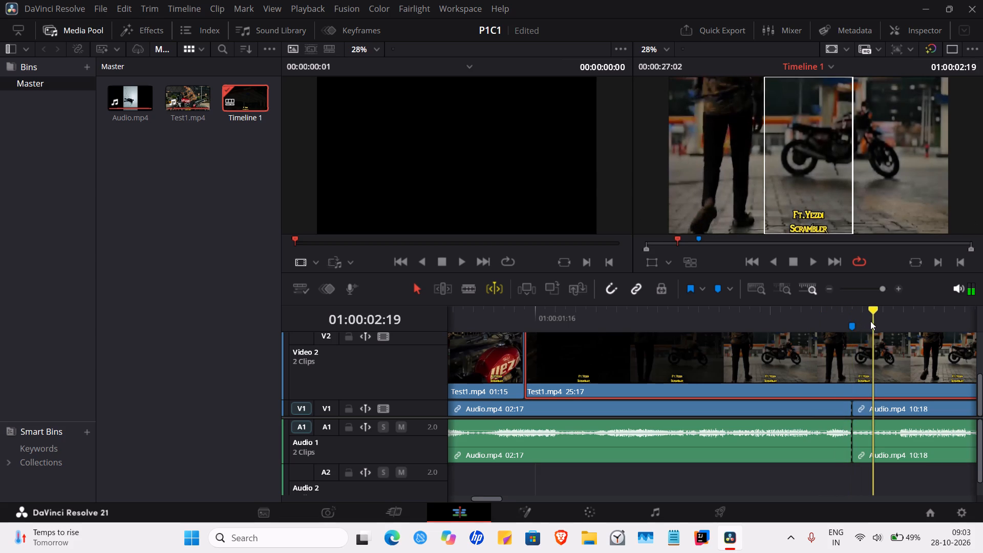
{"action": "left_click_drag", "start_coordinate": [870, 321], "coordinate": [875, 321]}
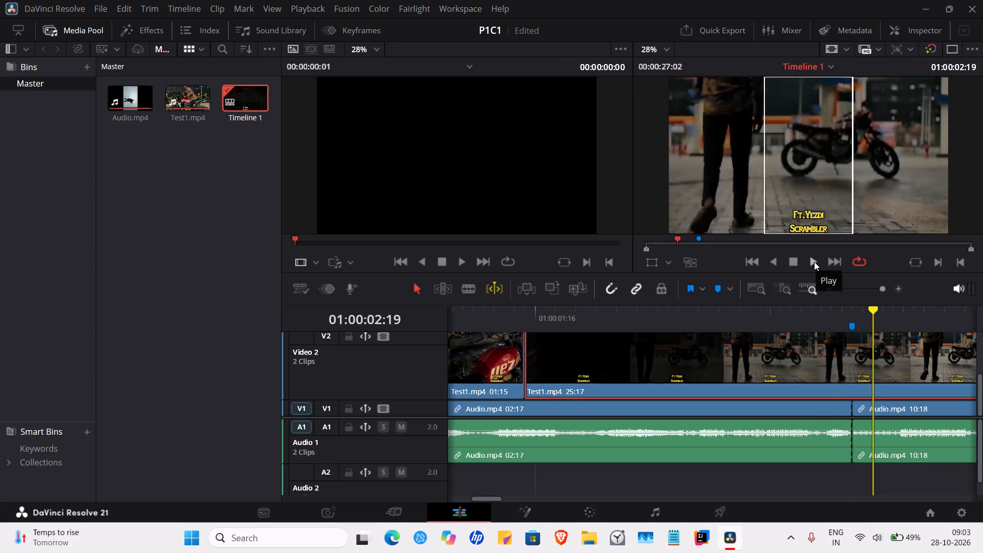
Play the opening clips and the section just after the first audio marker to check the picture against the beat.
{"action": "key", "text": "space"}
{"action": "key", "text": "space"}
{"action": "key", "text": "space"}
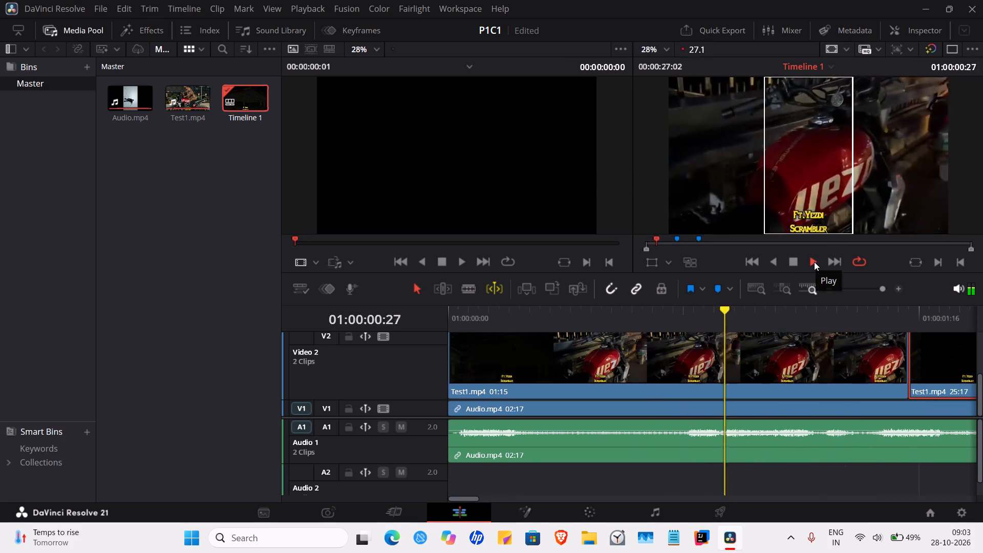
{"action": "left_click", "coordinate": [795, 257]}
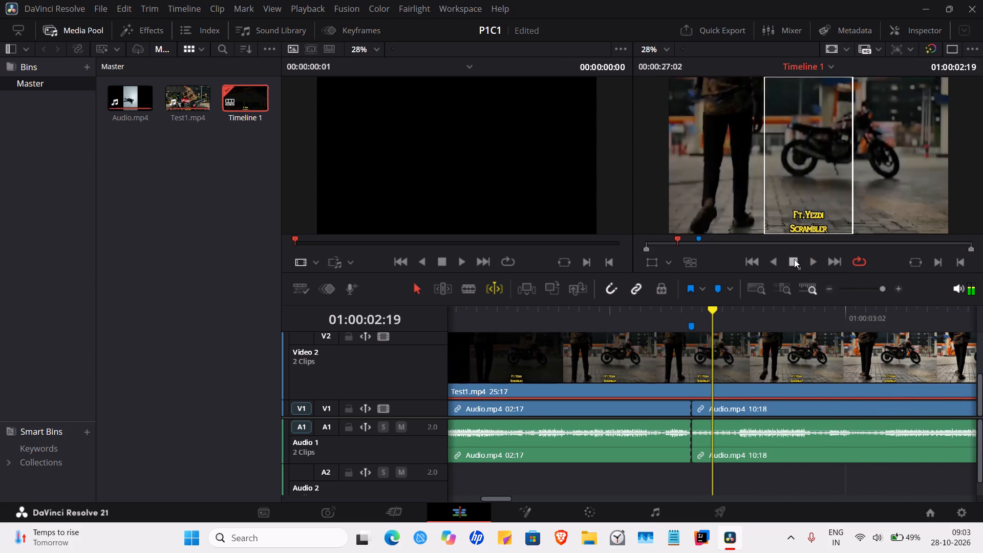
{"action": "left_click", "coordinate": [794, 259]}
{"action": "key", "text": "space"}
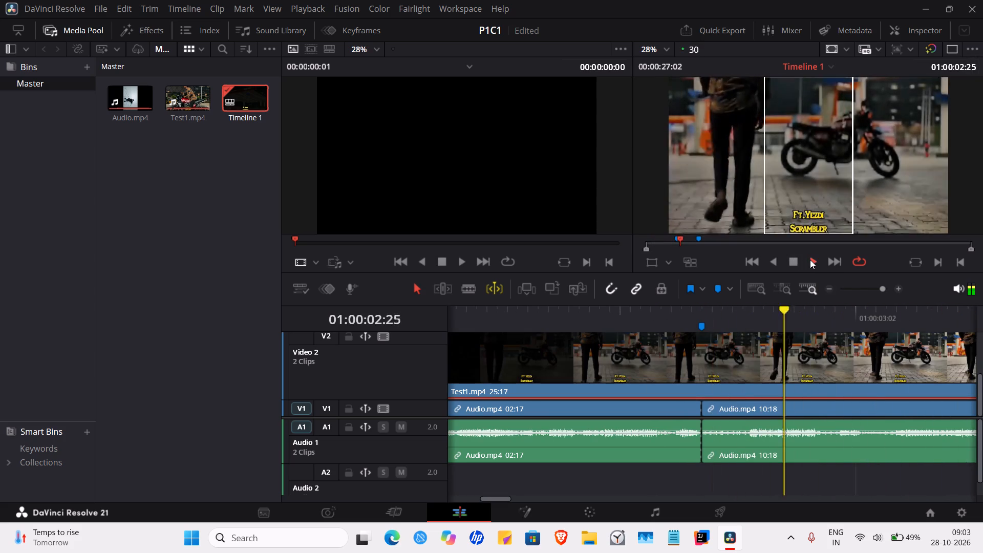
{"action": "key", "text": "space"}
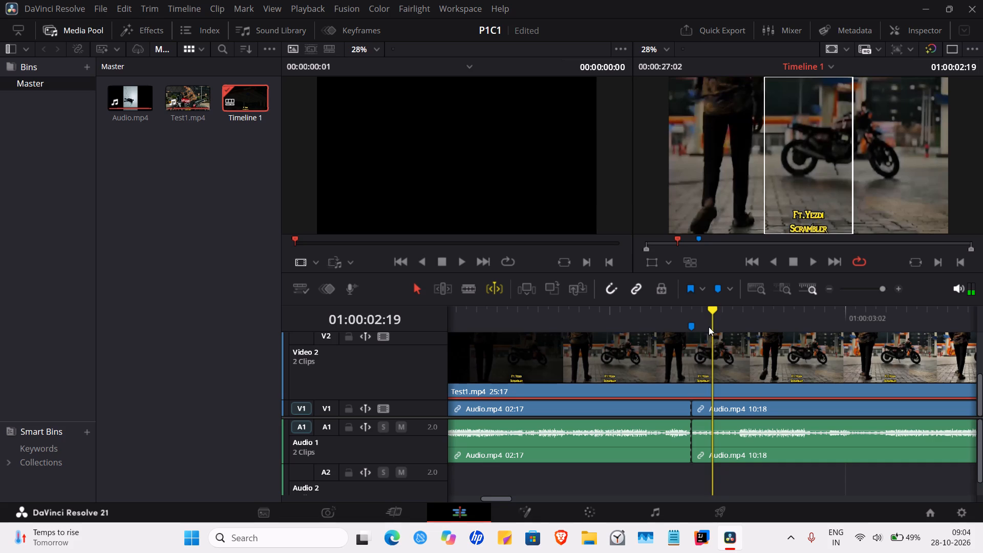
Scrub the 25:17 Test1.mp4 clip forward to about 01:00:07:23 and back to the timeline start, examining its shots against the audio.
{"action": "left_click_drag", "start_coordinate": [709, 326], "coordinate": [849, 323]}
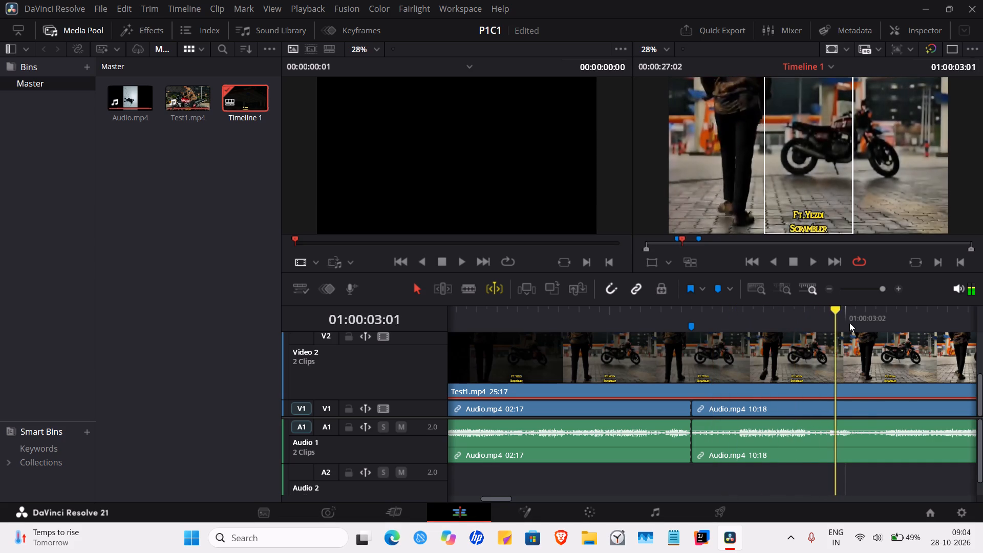
{"action": "left_click_drag", "start_coordinate": [849, 323], "coordinate": [982, 323]}
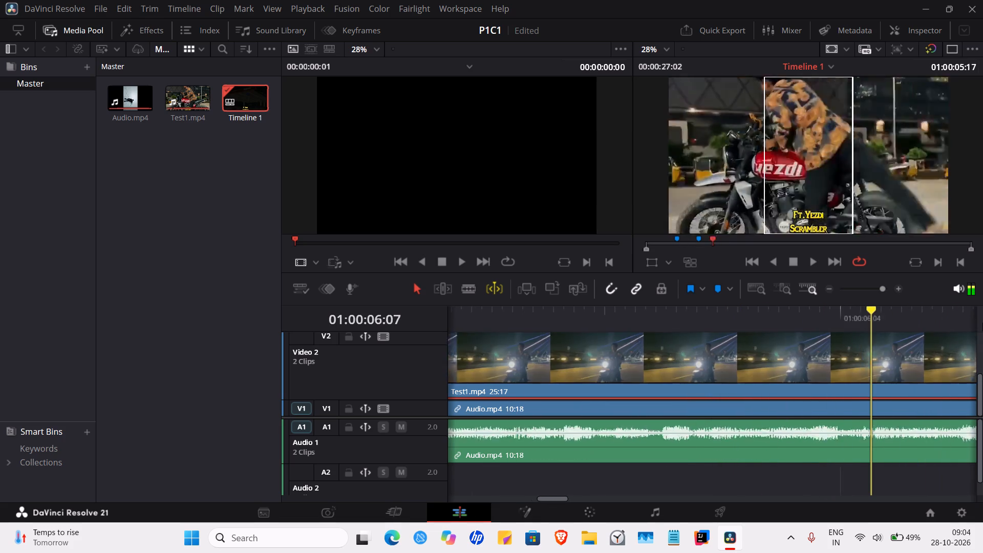
{"action": "left_click_drag", "start_coordinate": [982, 323], "coordinate": [828, 327]}
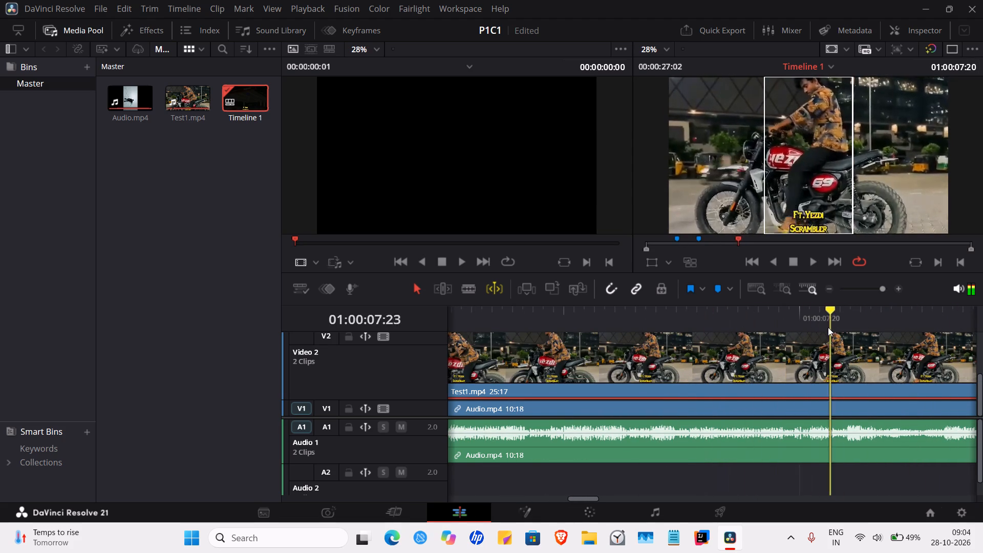
{"action": "left_click_drag", "start_coordinate": [828, 327], "coordinate": [536, 327]}
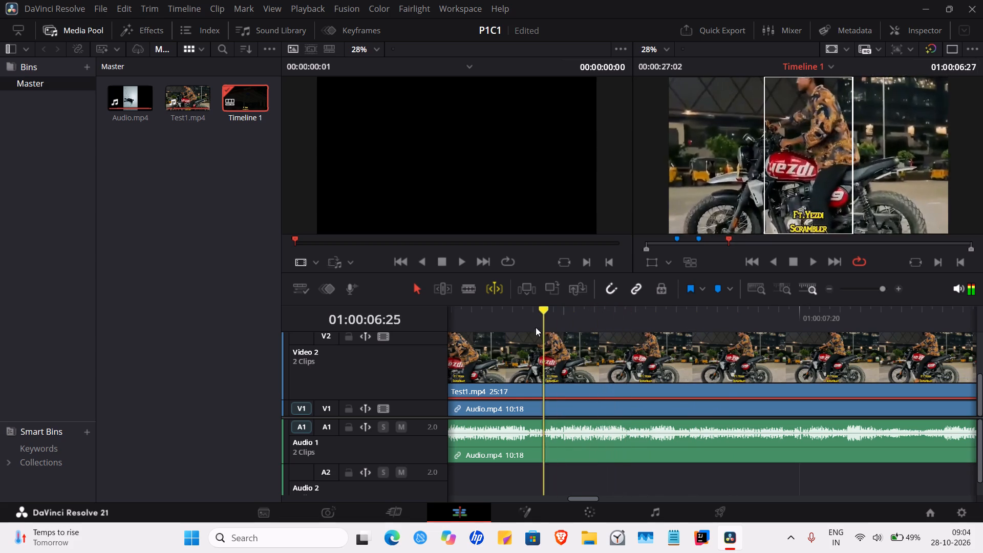
{"action": "left_click_drag", "start_coordinate": [536, 327], "coordinate": [609, 322]}
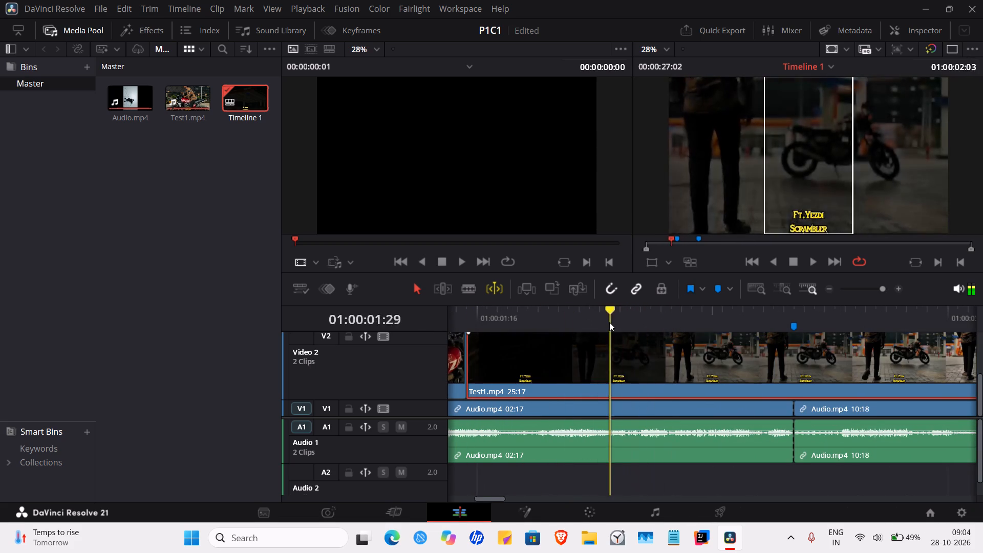
{"action": "left_click_drag", "start_coordinate": [609, 322], "coordinate": [962, 319]}
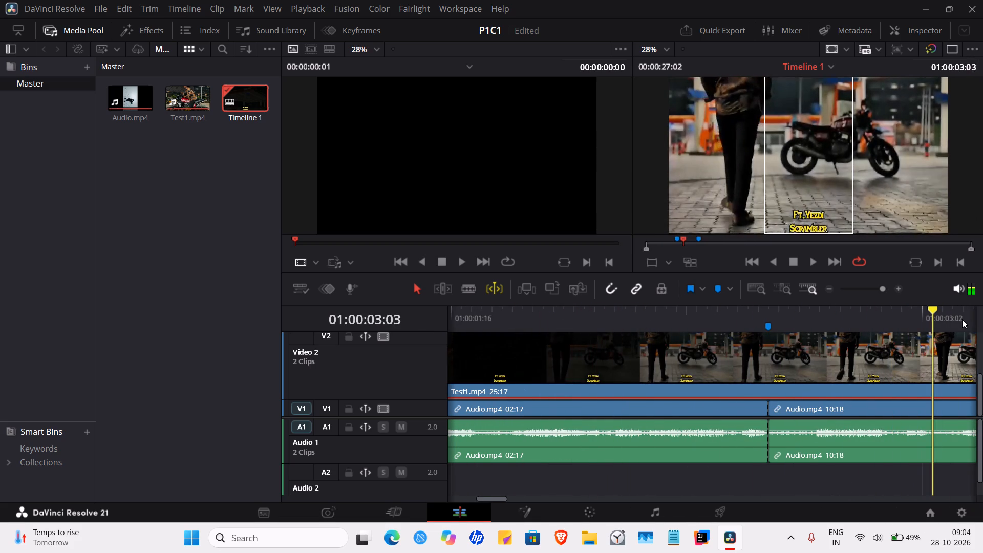
{"action": "left_click_drag", "start_coordinate": [962, 319], "coordinate": [415, 336]}
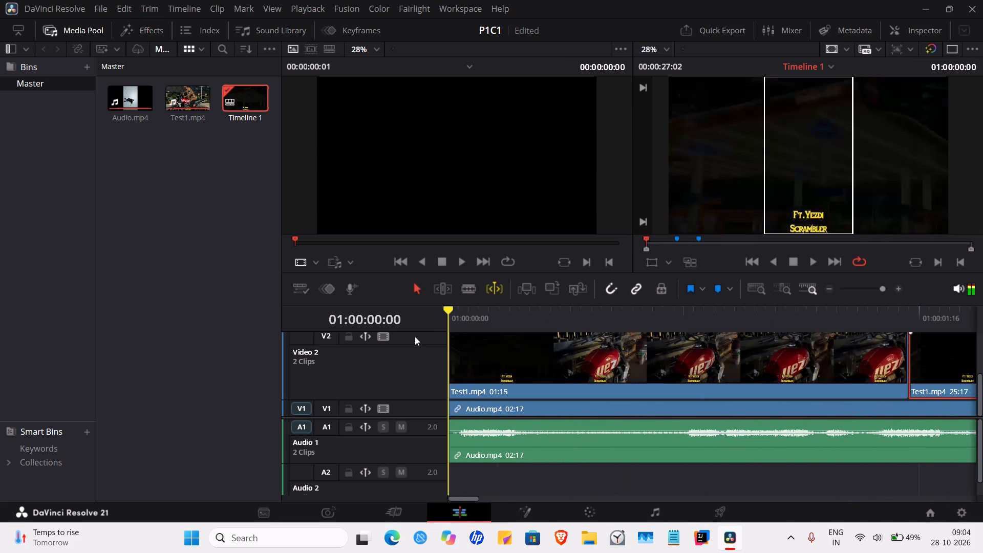
Scrub from the timeline start to 01:00:03:17, going back and forth around the first audio marker to compare the walking shot with the beat.
{"action": "left_click_drag", "start_coordinate": [415, 336], "coordinate": [982, 316]}
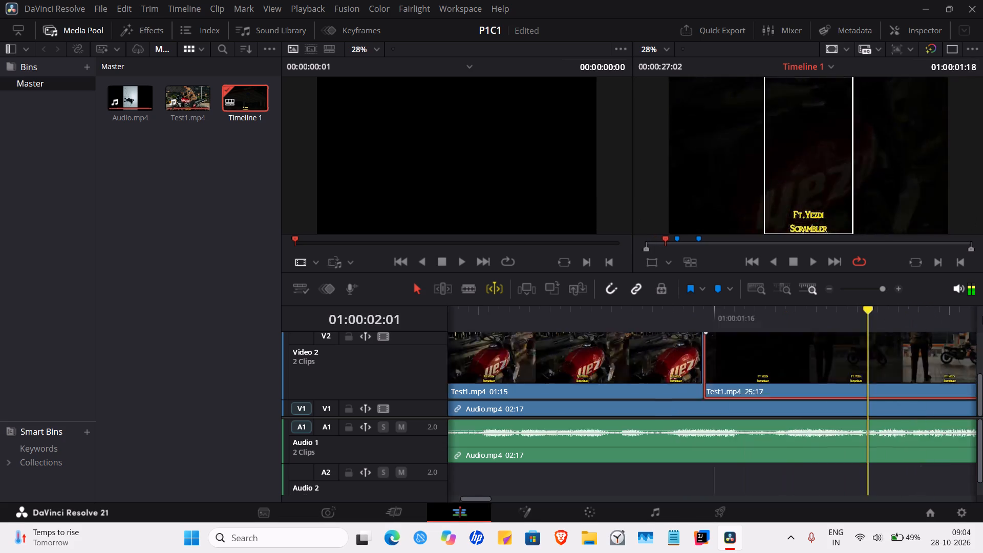
{"action": "left_click_drag", "start_coordinate": [982, 316], "coordinate": [719, 332]}
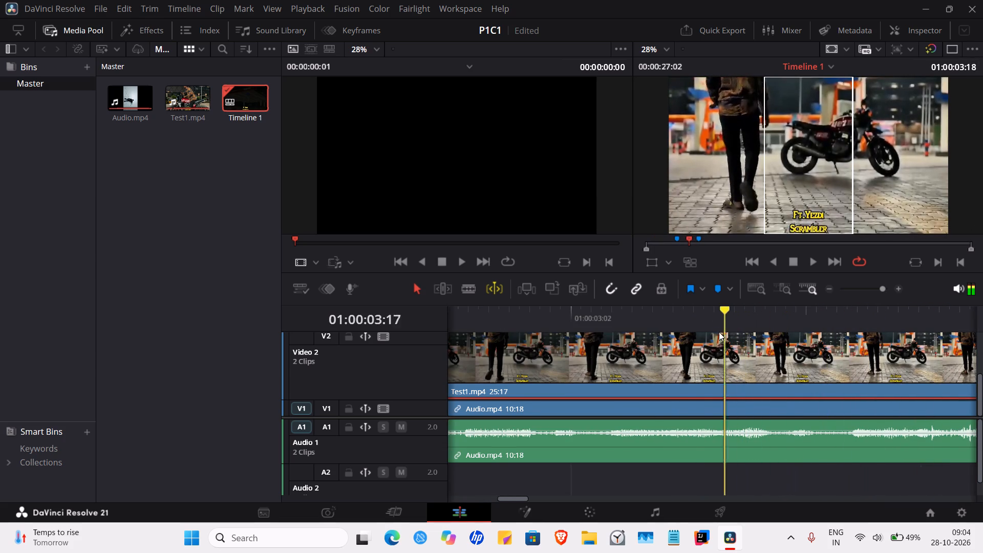
{"action": "left_click_drag", "start_coordinate": [719, 332], "coordinate": [631, 354]}
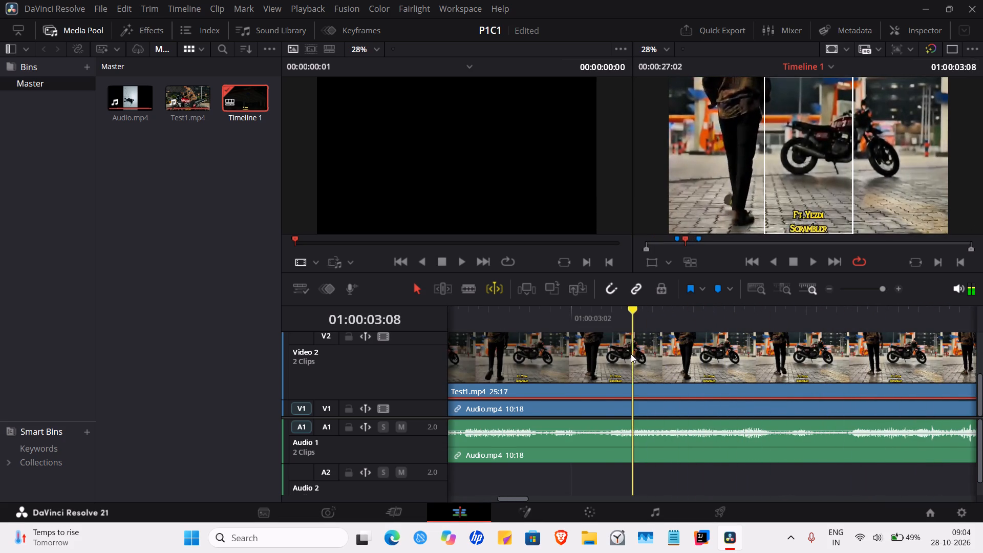
{"action": "left_click_drag", "start_coordinate": [631, 354], "coordinate": [518, 358]}
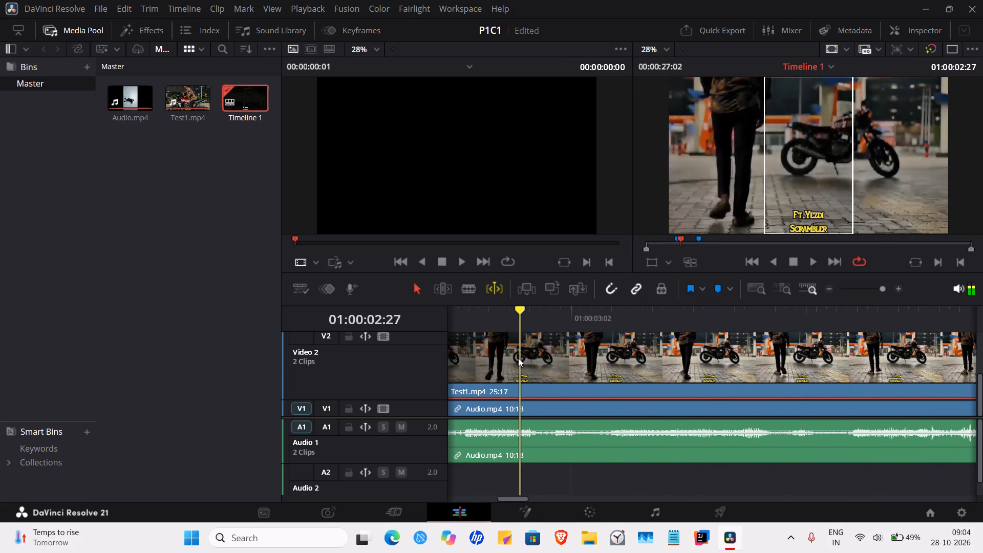
{"action": "left_click_drag", "start_coordinate": [518, 358], "coordinate": [489, 356]}
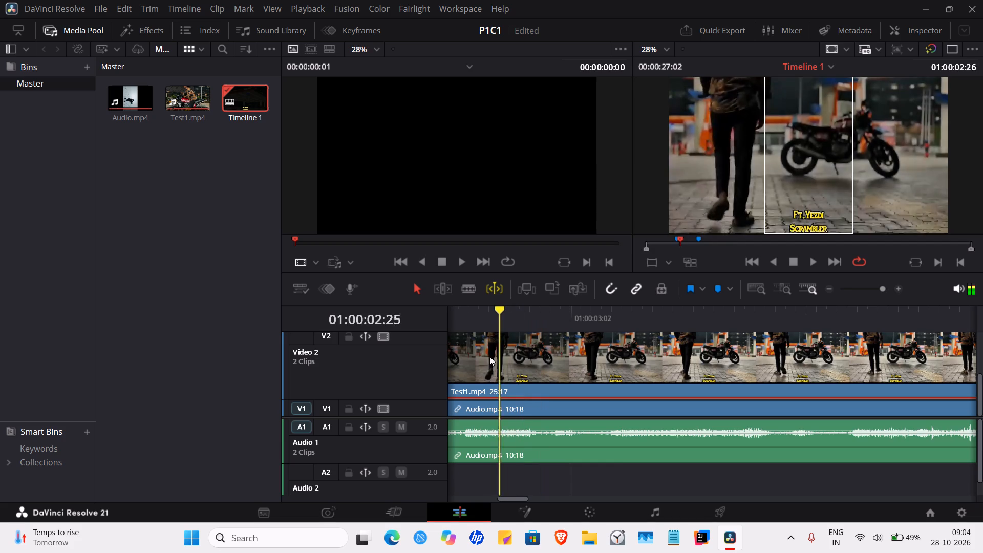
{"action": "left_click_drag", "start_coordinate": [489, 356], "coordinate": [655, 329]}
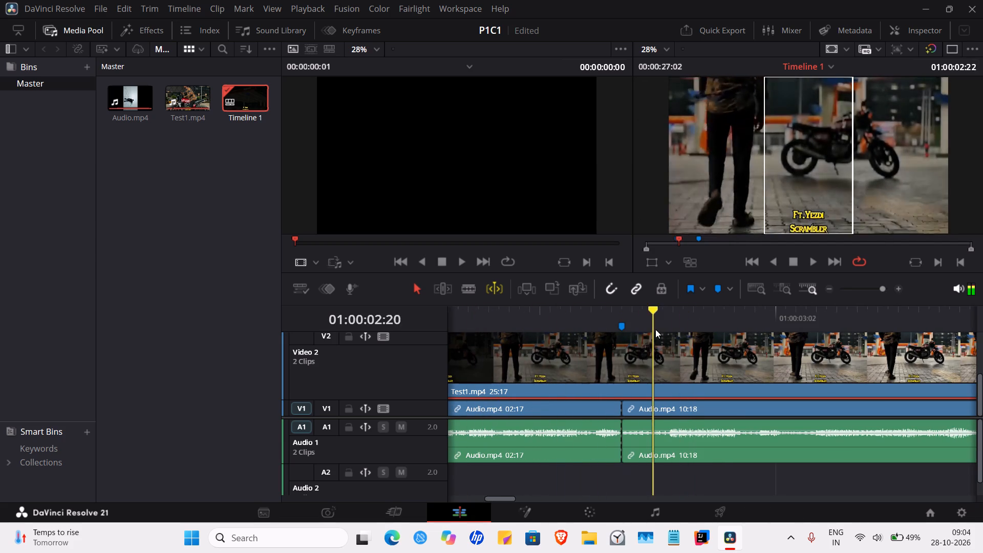
{"action": "left_click_drag", "start_coordinate": [655, 329], "coordinate": [640, 321]}
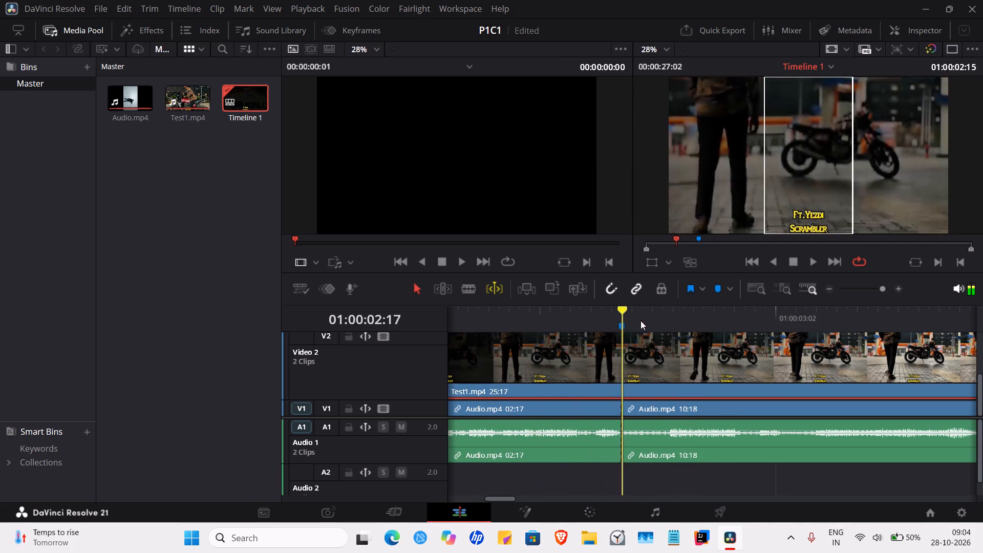
{"action": "left_click_drag", "start_coordinate": [640, 321], "coordinate": [756, 319]}
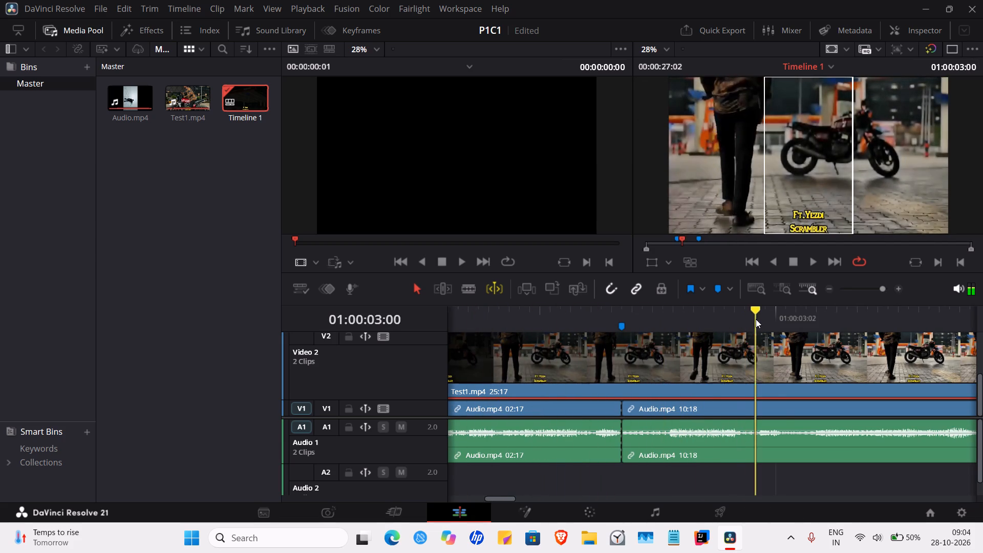
{"action": "left_click_drag", "start_coordinate": [756, 319], "coordinate": [640, 327]}
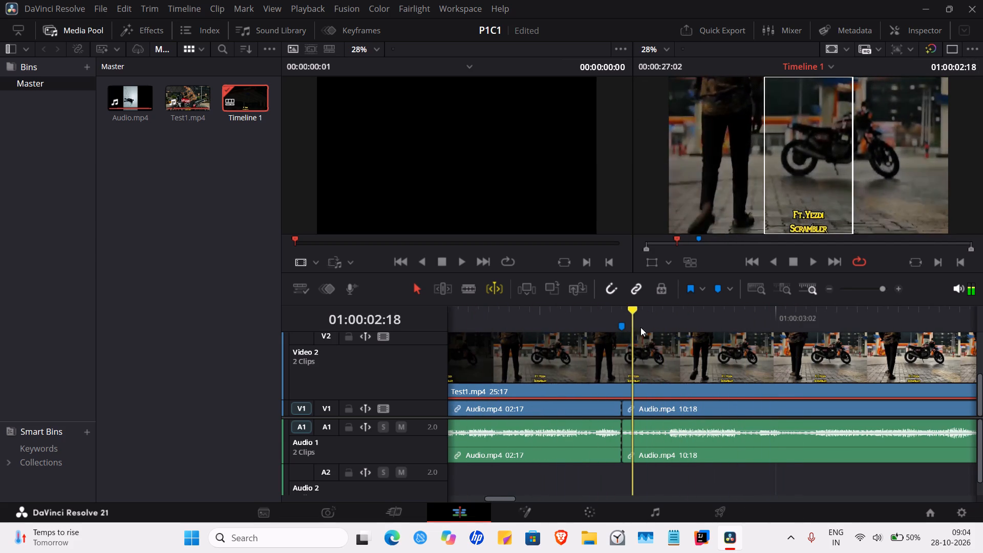
{"action": "left_click_drag", "start_coordinate": [640, 327], "coordinate": [764, 327]}
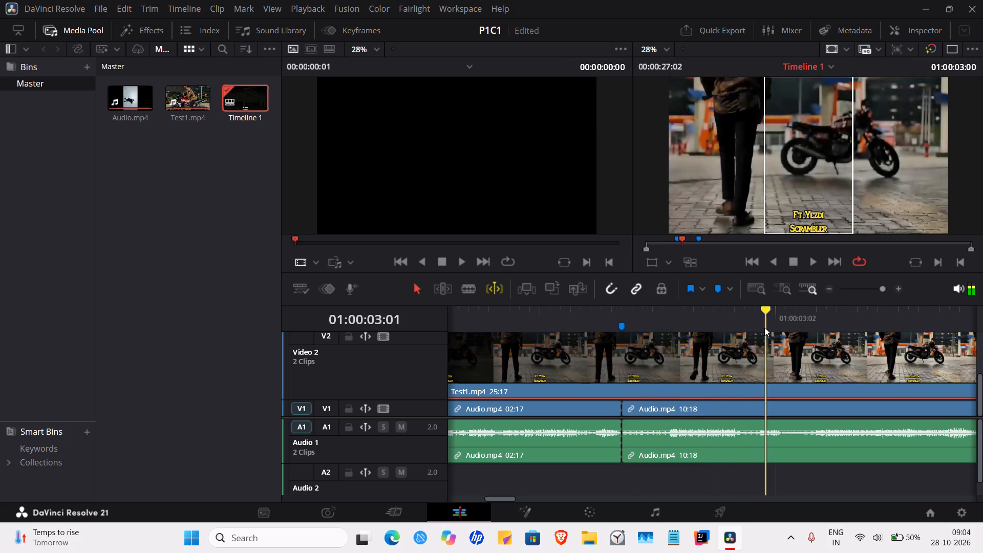
{"action": "left_click_drag", "start_coordinate": [764, 327], "coordinate": [784, 334]}
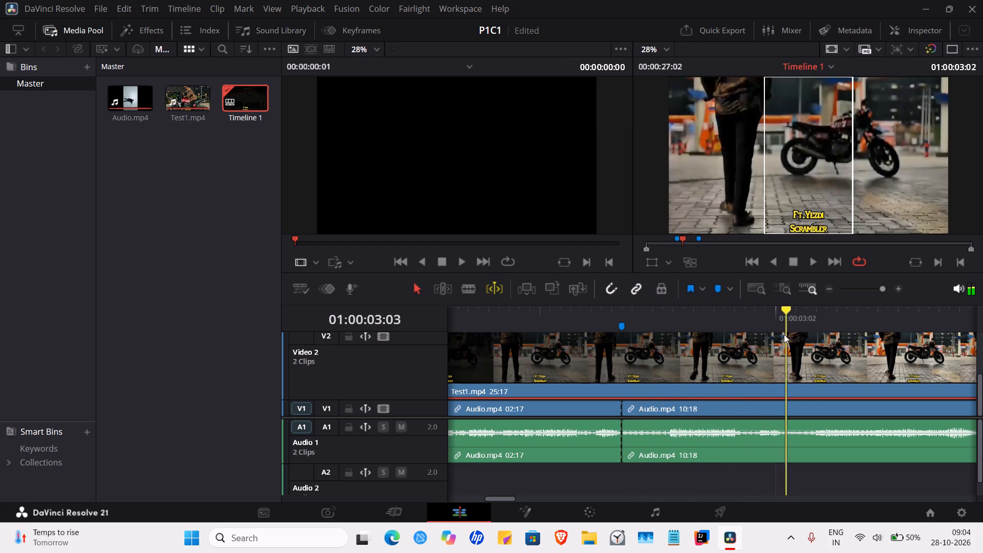
{"action": "left_click_drag", "start_coordinate": [784, 334], "coordinate": [851, 334]}
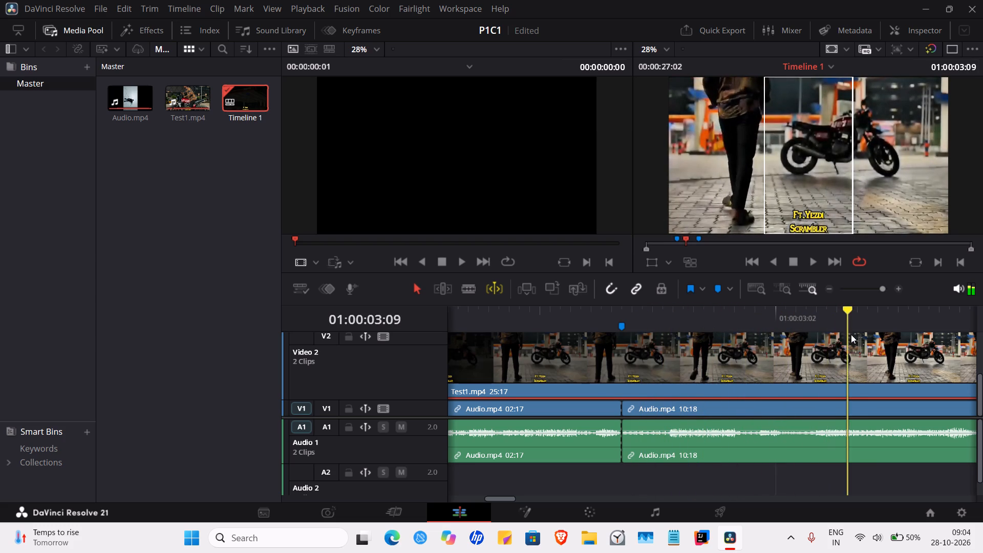
{"action": "left_click_drag", "start_coordinate": [851, 334], "coordinate": [887, 334]}
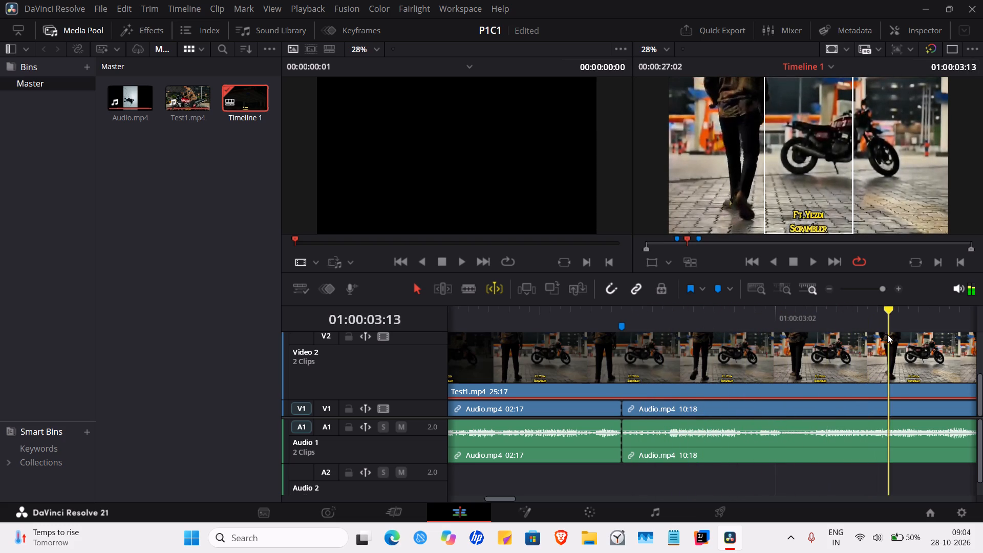
{"action": "left_click_drag", "start_coordinate": [887, 334], "coordinate": [924, 334]}
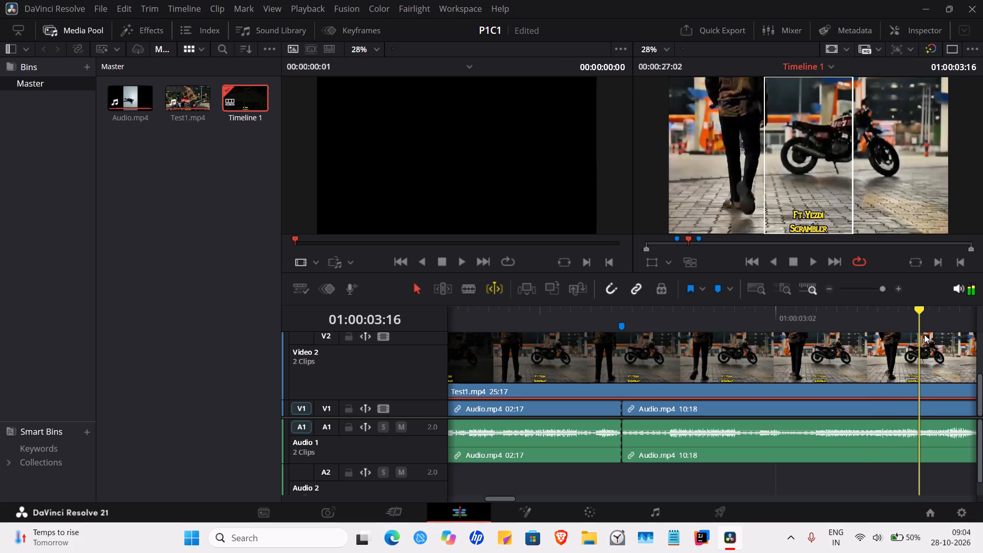
{"action": "left_click_drag", "start_coordinate": [924, 334], "coordinate": [932, 334]}
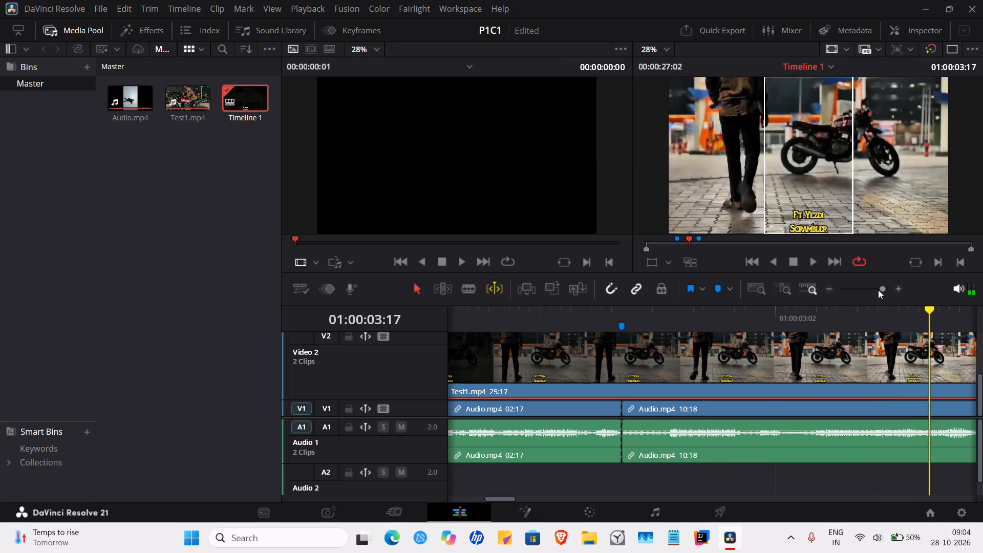
Examine the walking shot frame by frame between about 01:00:03:14 and 01:00:03:23 against the audio waveform.
{"action": "left_click_drag", "start_coordinate": [878, 290], "coordinate": [982, 291]}
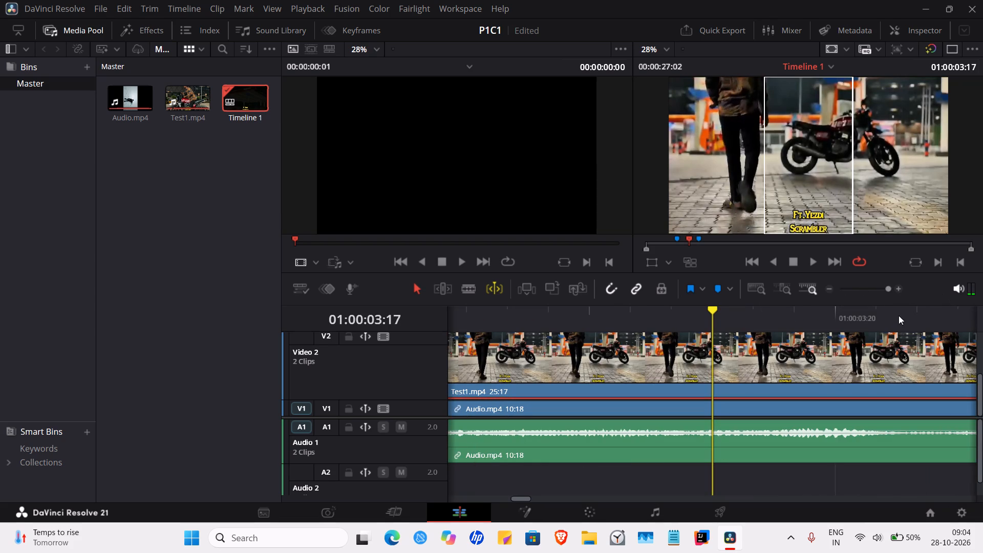
{"action": "left_click_drag", "start_coordinate": [711, 328], "coordinate": [683, 324]}
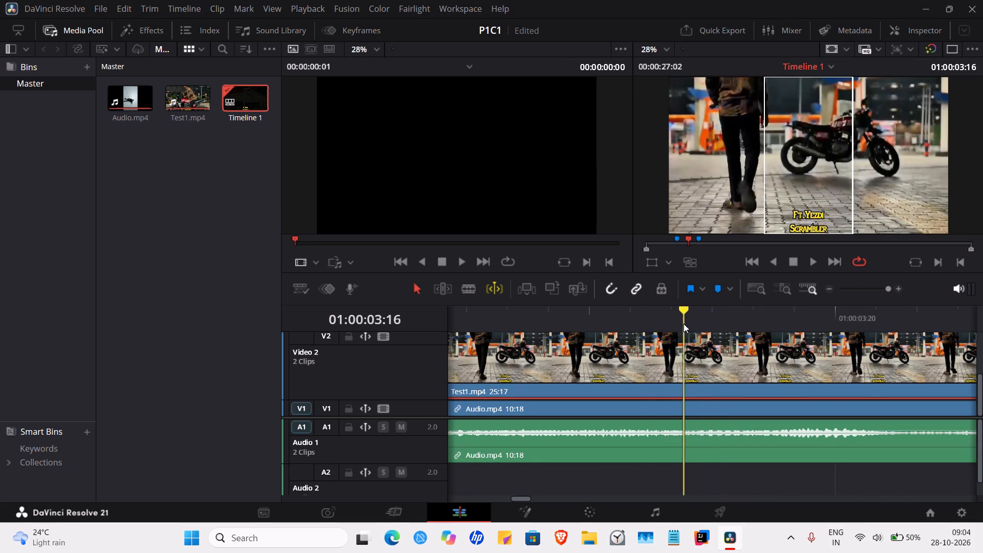
{"action": "left_click_drag", "start_coordinate": [683, 324], "coordinate": [765, 318]}
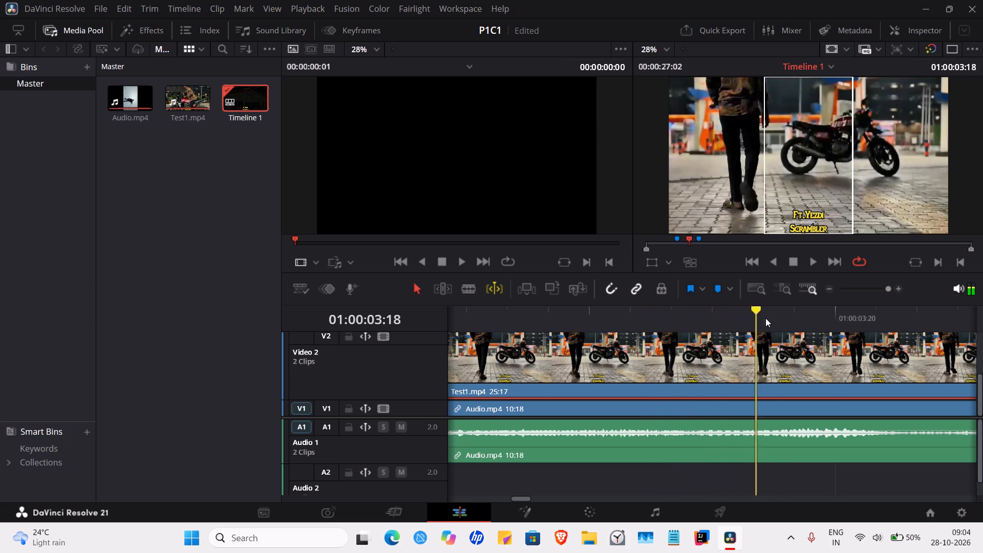
{"action": "left_click_drag", "start_coordinate": [765, 318], "coordinate": [848, 315]}
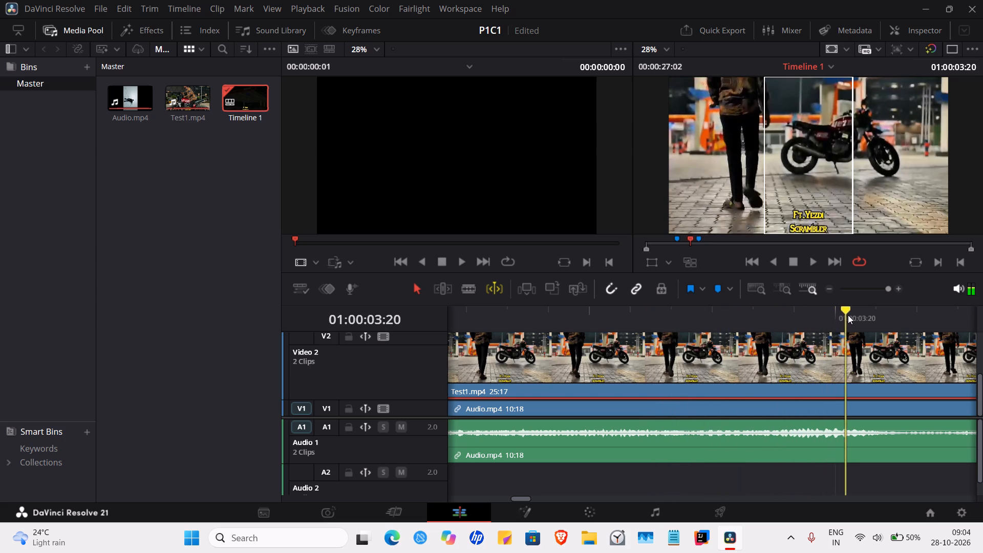
{"action": "left_click_drag", "start_coordinate": [848, 315], "coordinate": [962, 313]}
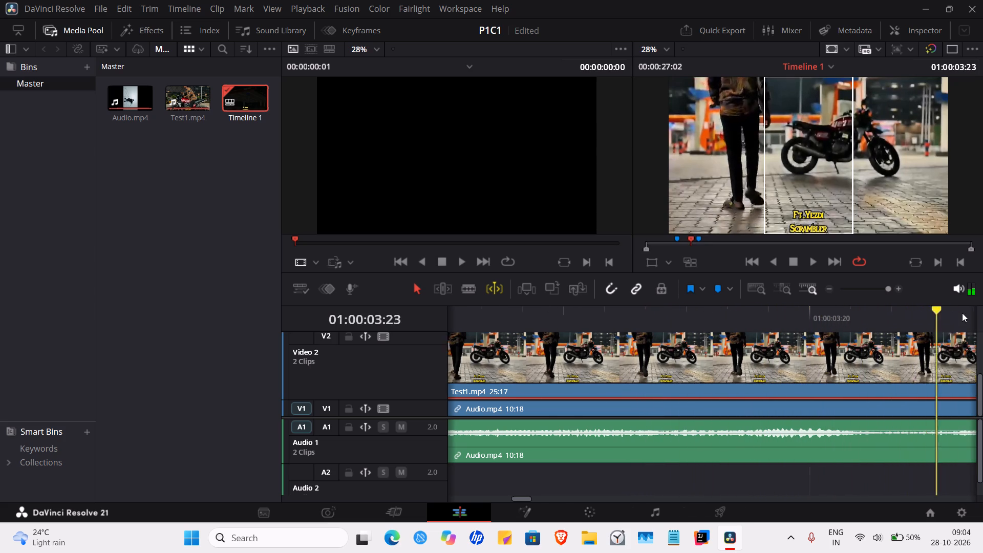
{"action": "left_click_drag", "start_coordinate": [962, 313], "coordinate": [582, 309]}
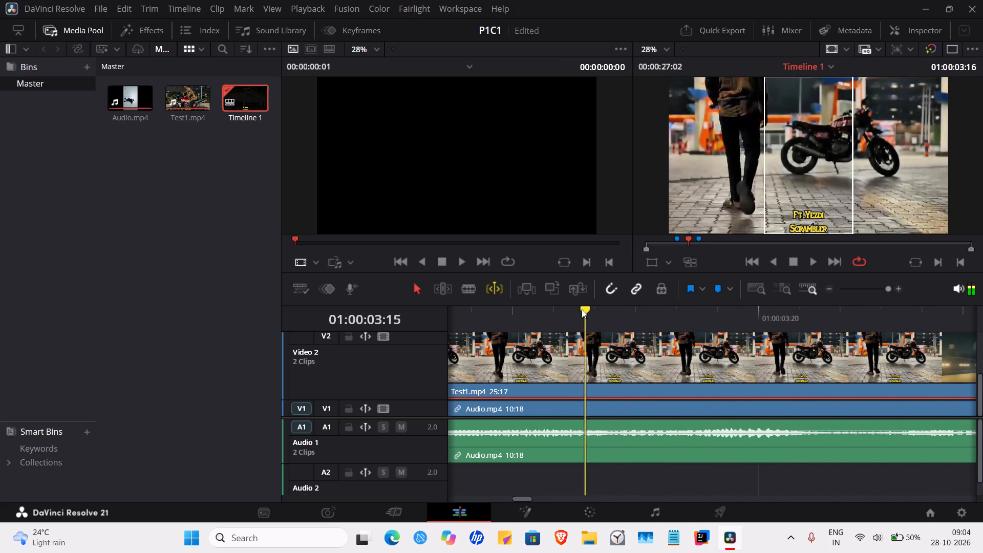
{"action": "left_click_drag", "start_coordinate": [582, 309], "coordinate": [553, 313]}
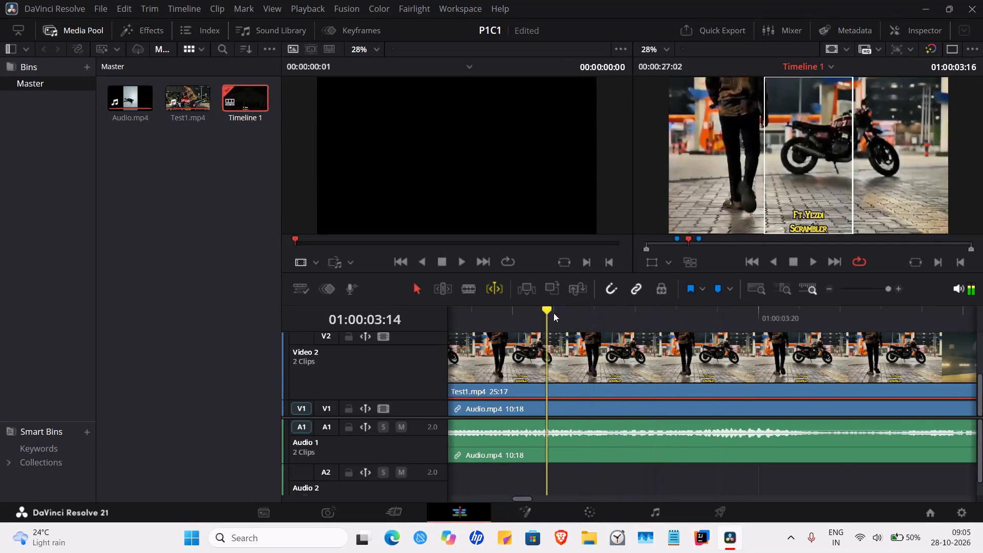
Scrub back and forth between about 01:00:01:28 and 01:00:04:20, comparing the walking and motorcycle shots with the audio around the second marker.
{"action": "left_click_drag", "start_coordinate": [553, 313], "coordinate": [913, 338]}
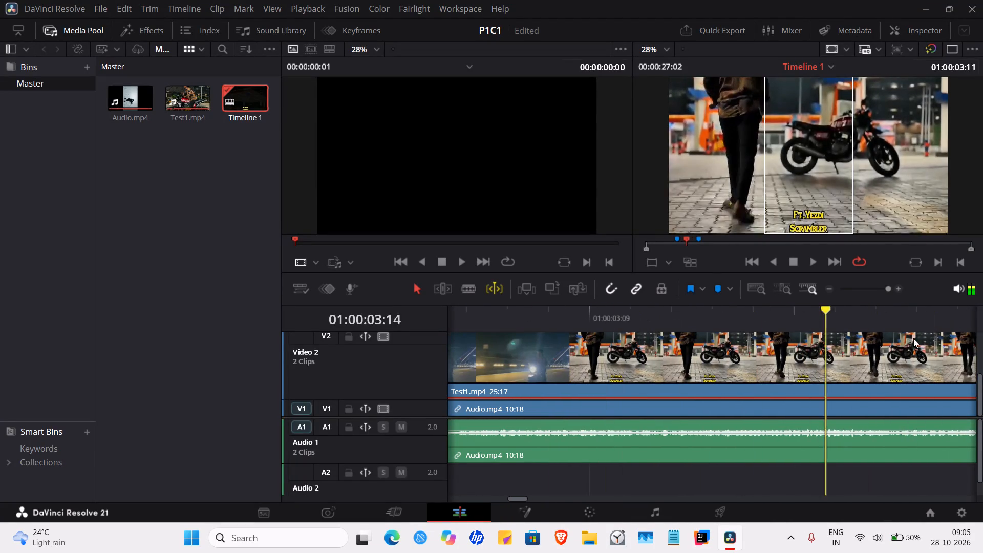
{"action": "left_click_drag", "start_coordinate": [913, 338], "coordinate": [525, 351]}
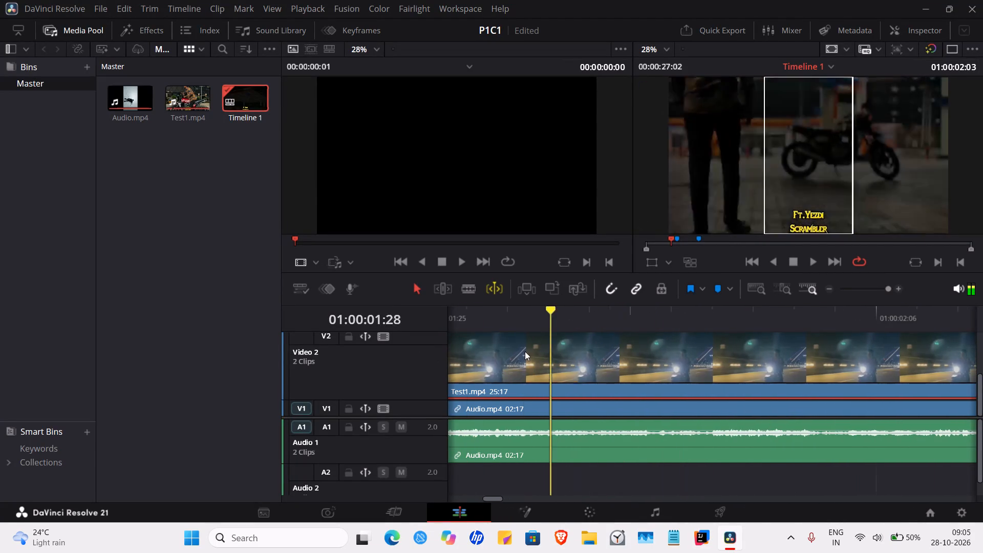
{"action": "left_click_drag", "start_coordinate": [525, 351], "coordinate": [832, 348]}
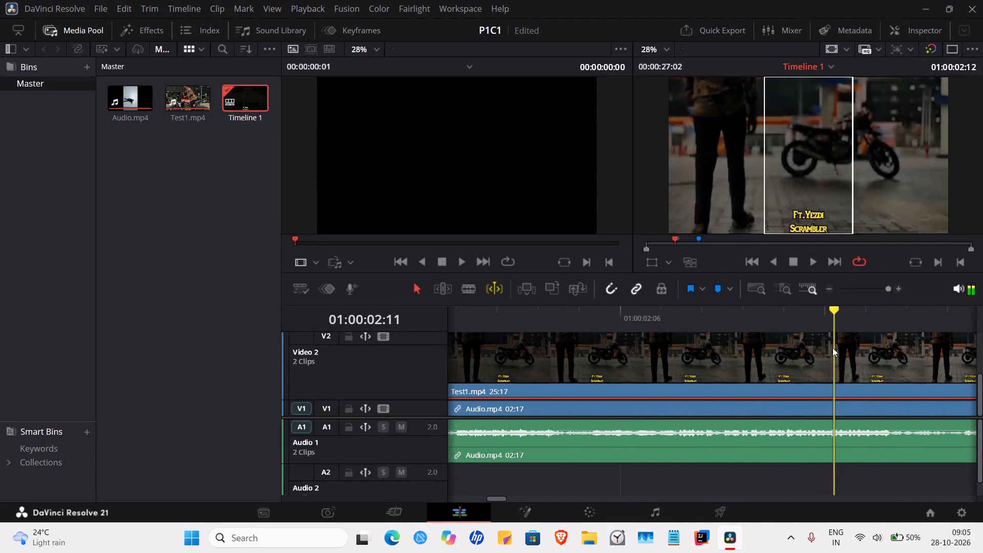
{"action": "left_click_drag", "start_coordinate": [832, 348], "coordinate": [982, 338]}
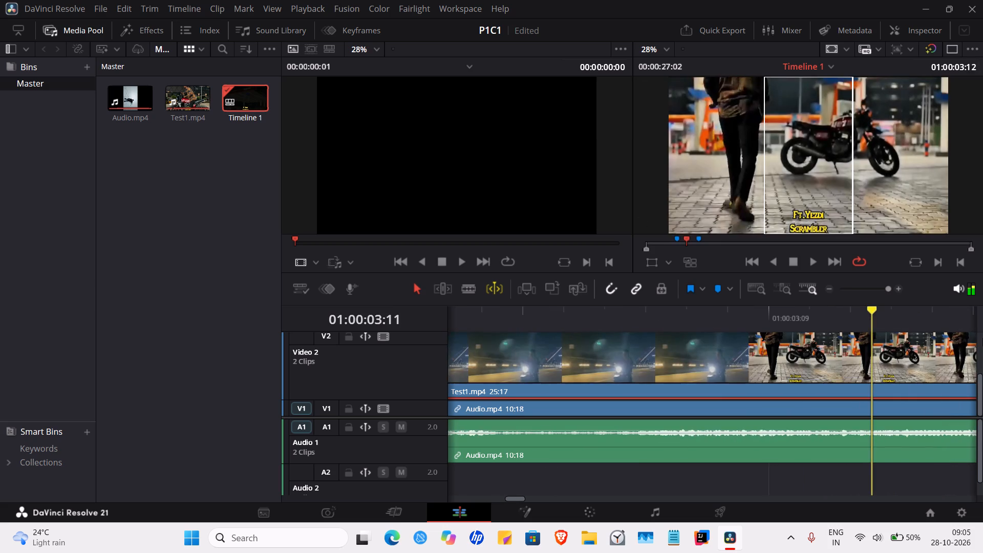
{"action": "left_click_drag", "start_coordinate": [982, 338], "coordinate": [982, 334]}
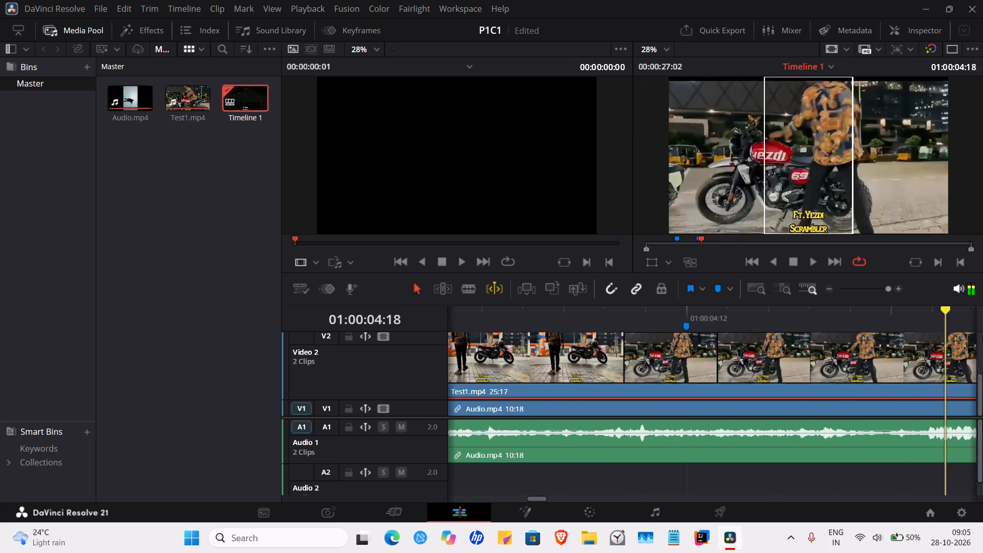
{"action": "left_click_drag", "start_coordinate": [982, 334], "coordinate": [504, 379]}
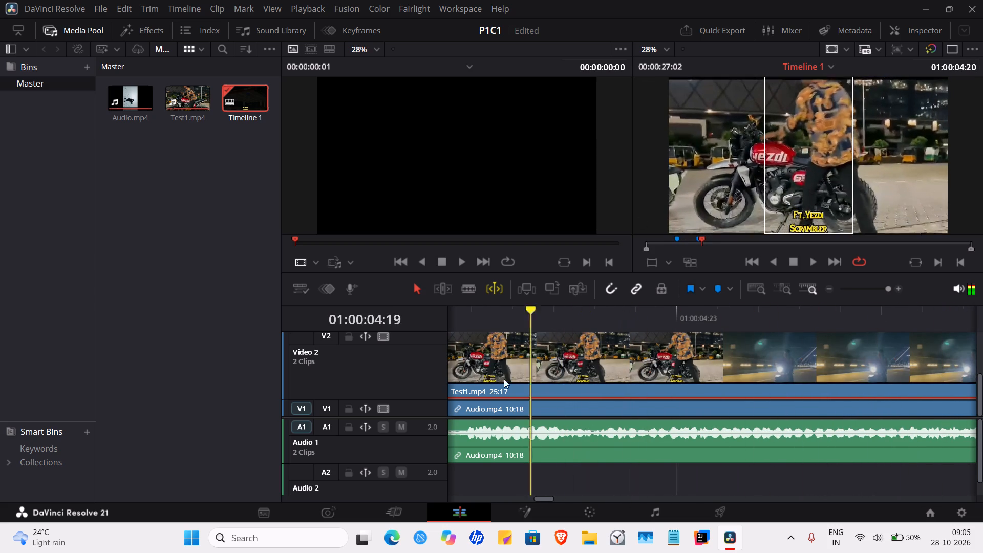
{"action": "left_click_drag", "start_coordinate": [504, 379], "coordinate": [896, 296]}
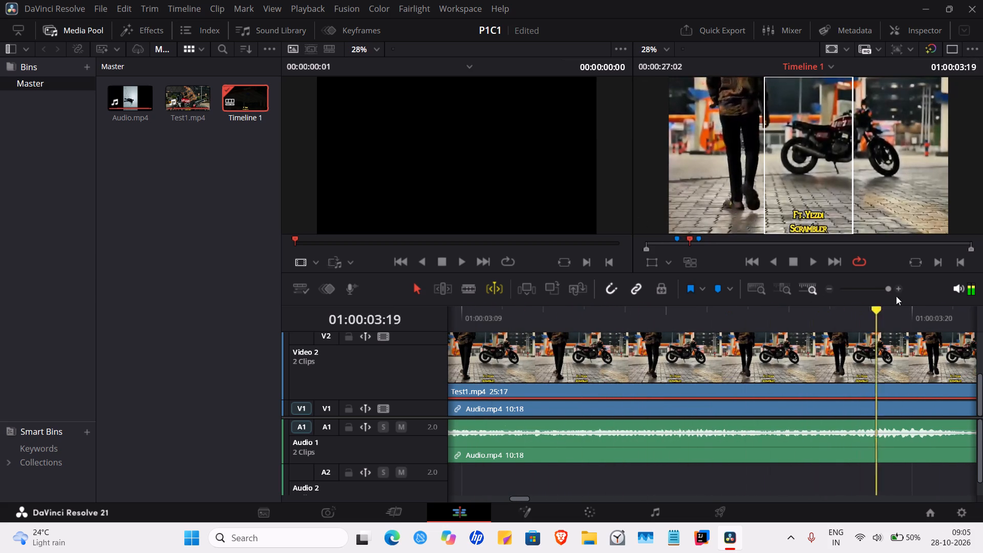
{"action": "left_click_drag", "start_coordinate": [896, 296], "coordinate": [921, 280]}
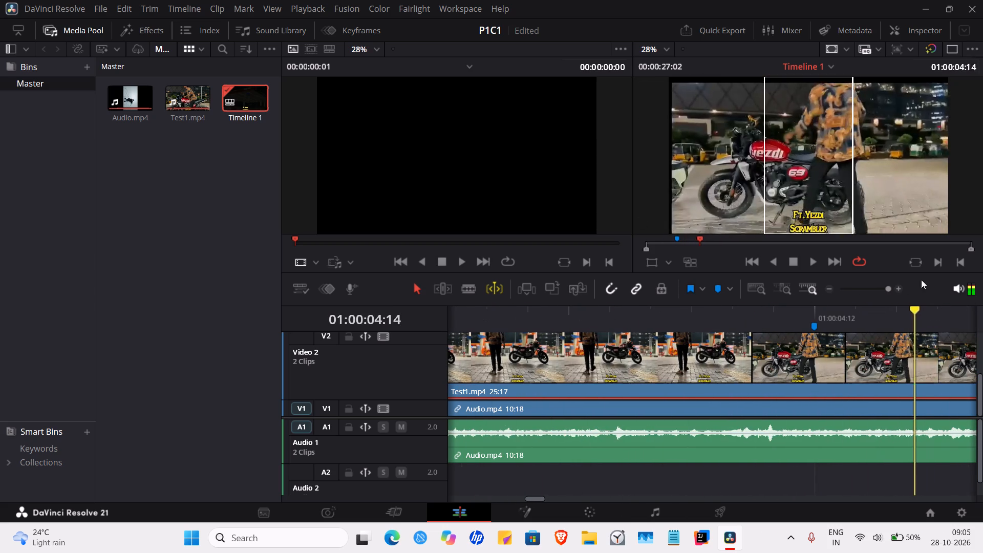
{"action": "left_click_drag", "start_coordinate": [921, 280], "coordinate": [871, 278]}
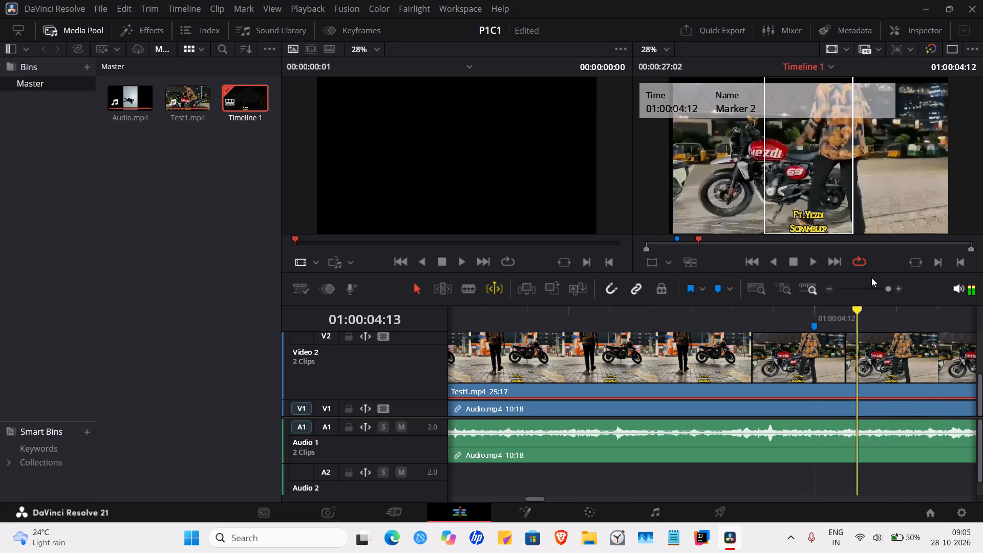
{"action": "left_click_drag", "start_coordinate": [871, 278], "coordinate": [858, 273]}
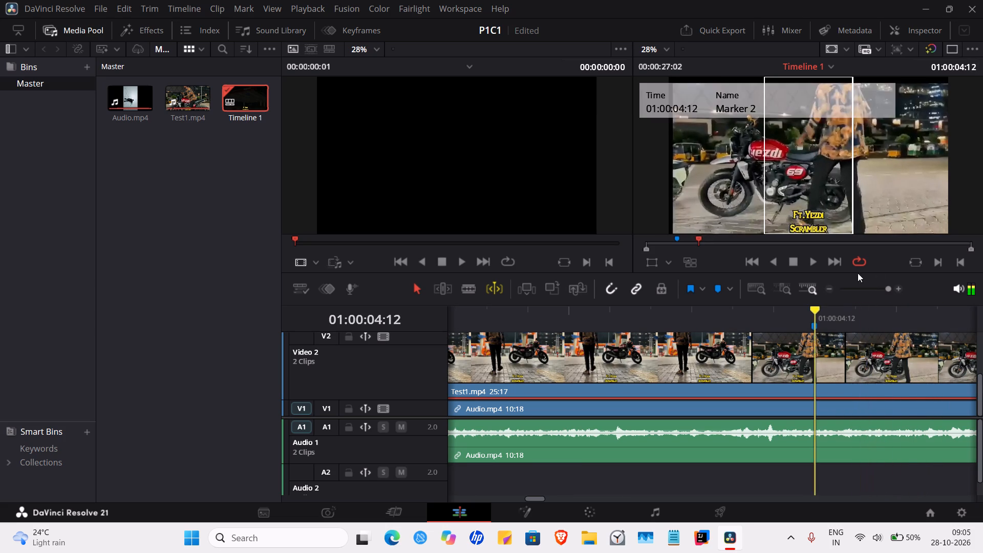
{"action": "left_click_drag", "start_coordinate": [858, 273], "coordinate": [781, 308]}
Add a marker to the 25:17 Test1.mp4 clip on V2 at 01:00:04:05, in the walking shot just before the second timeline marker.
{"action": "left_click_drag", "start_coordinate": [781, 308], "coordinate": [773, 316]}
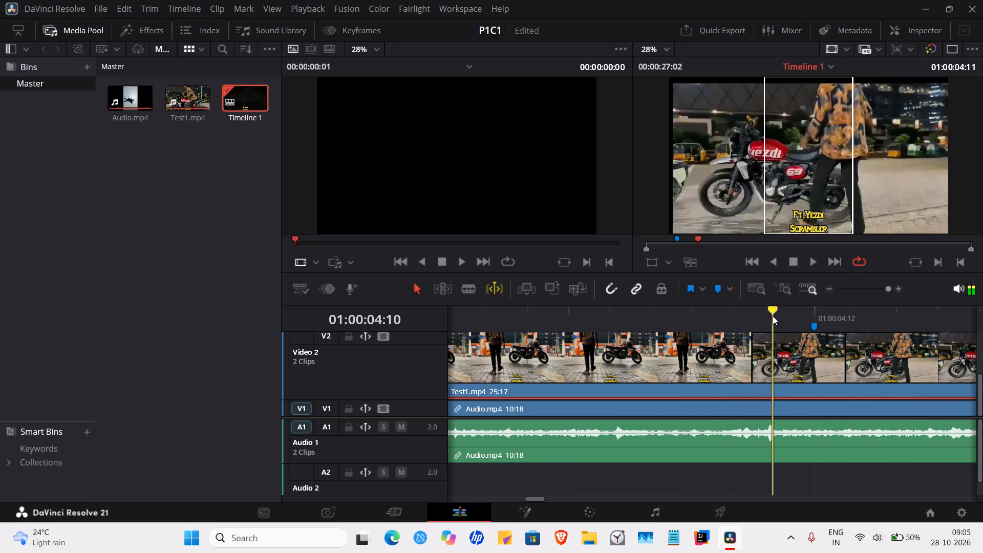
{"action": "left_click_drag", "start_coordinate": [773, 316], "coordinate": [643, 322]}
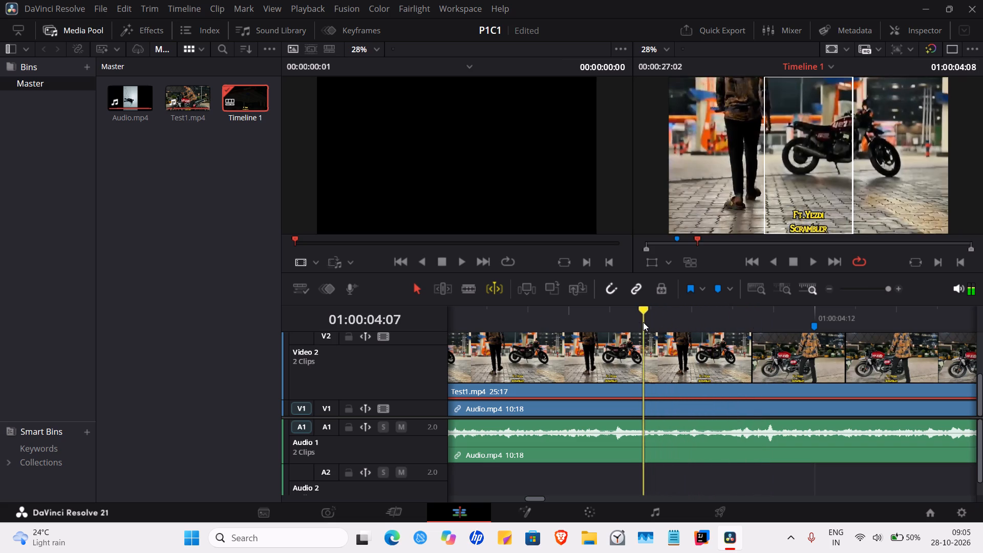
{"action": "left_click_drag", "start_coordinate": [643, 322], "coordinate": [582, 336]}
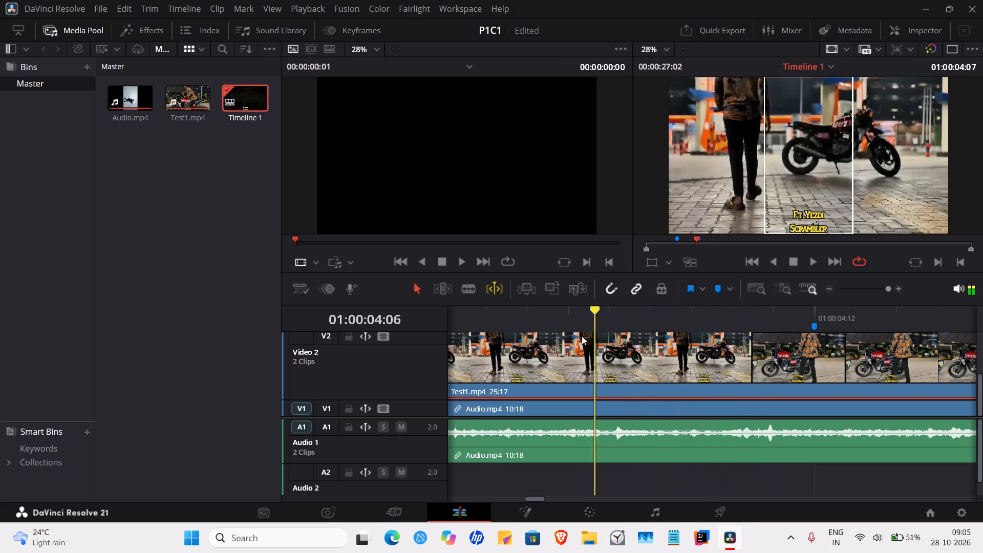
{"action": "left_click_drag", "start_coordinate": [582, 336], "coordinate": [599, 339]}
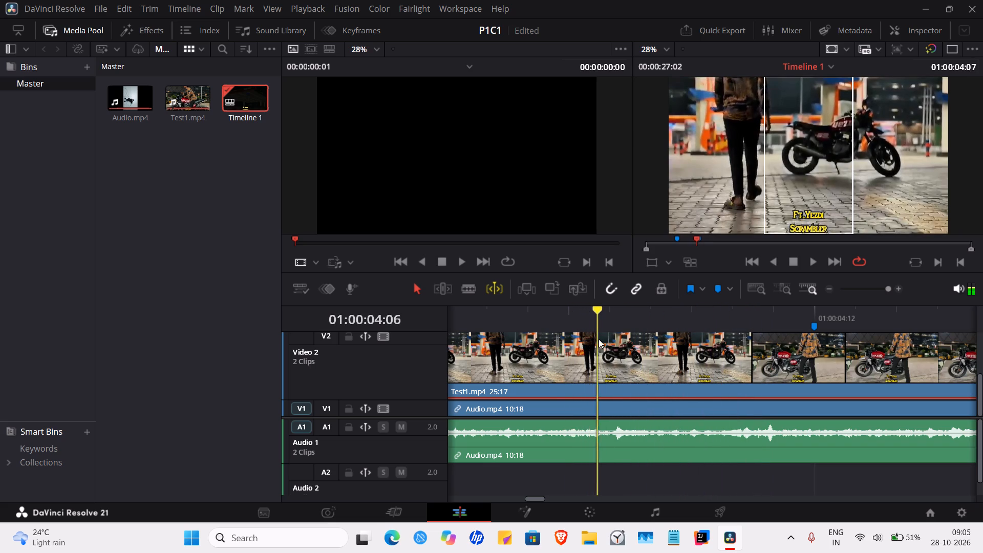
{"action": "left_click_drag", "start_coordinate": [599, 339], "coordinate": [695, 339]}
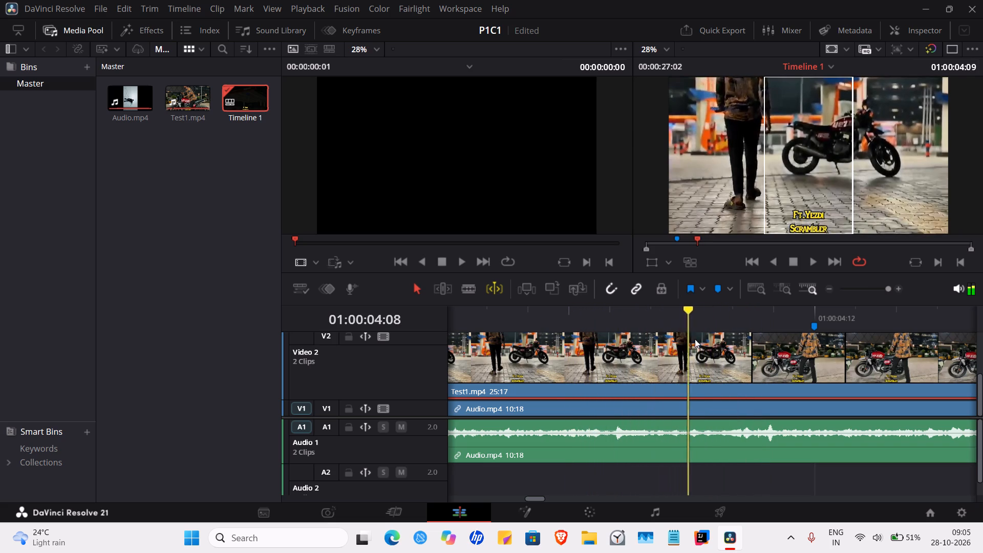
{"action": "left_click_drag", "start_coordinate": [695, 339], "coordinate": [547, 342]}
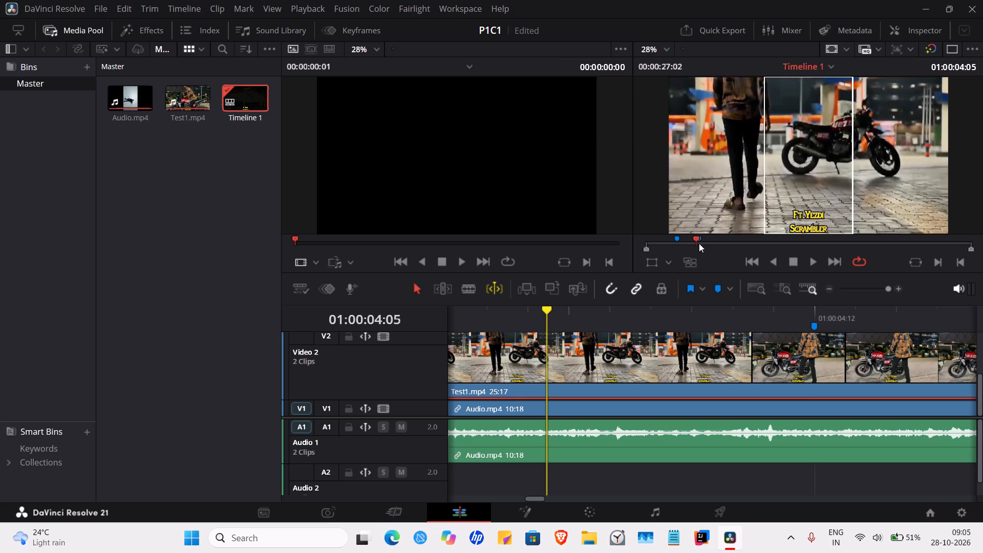
{"action": "left_click", "coordinate": [718, 290]}
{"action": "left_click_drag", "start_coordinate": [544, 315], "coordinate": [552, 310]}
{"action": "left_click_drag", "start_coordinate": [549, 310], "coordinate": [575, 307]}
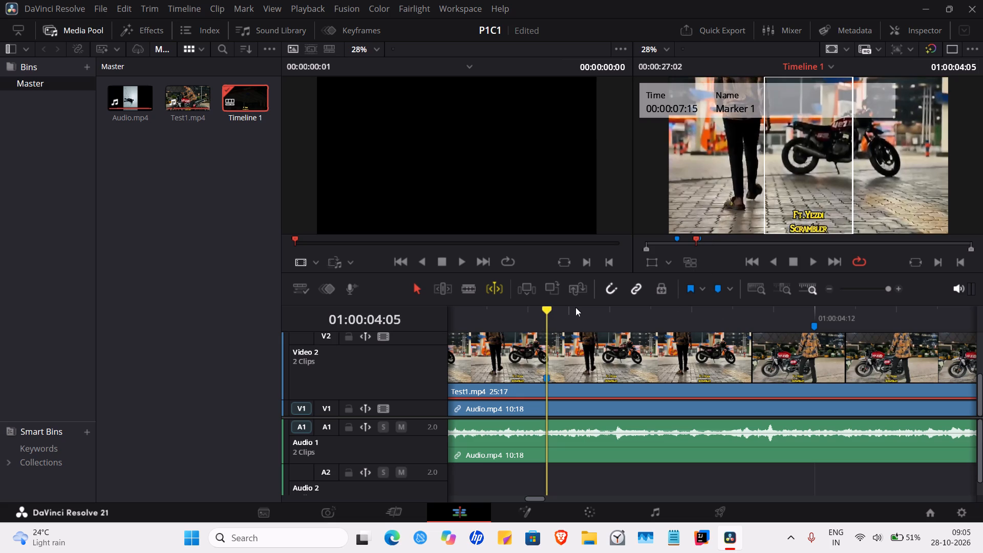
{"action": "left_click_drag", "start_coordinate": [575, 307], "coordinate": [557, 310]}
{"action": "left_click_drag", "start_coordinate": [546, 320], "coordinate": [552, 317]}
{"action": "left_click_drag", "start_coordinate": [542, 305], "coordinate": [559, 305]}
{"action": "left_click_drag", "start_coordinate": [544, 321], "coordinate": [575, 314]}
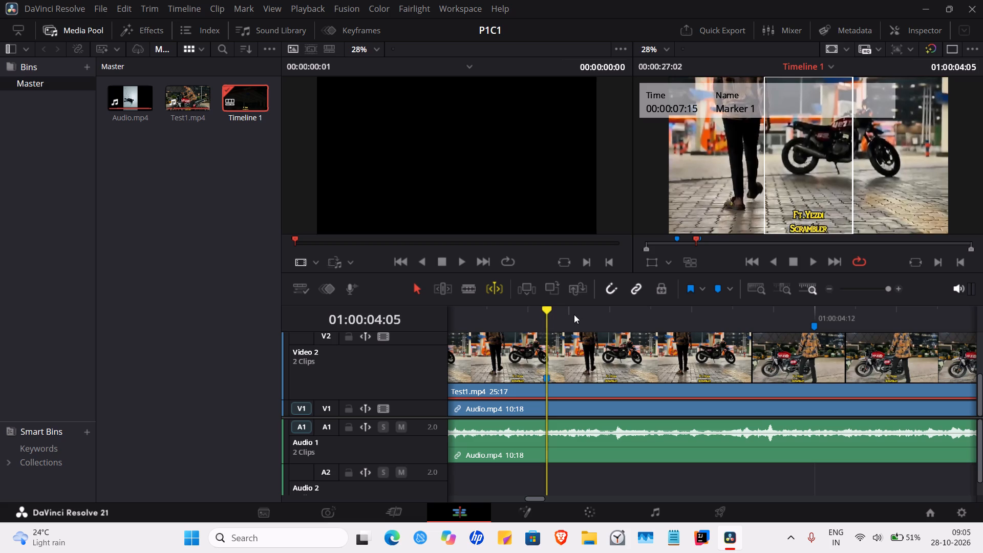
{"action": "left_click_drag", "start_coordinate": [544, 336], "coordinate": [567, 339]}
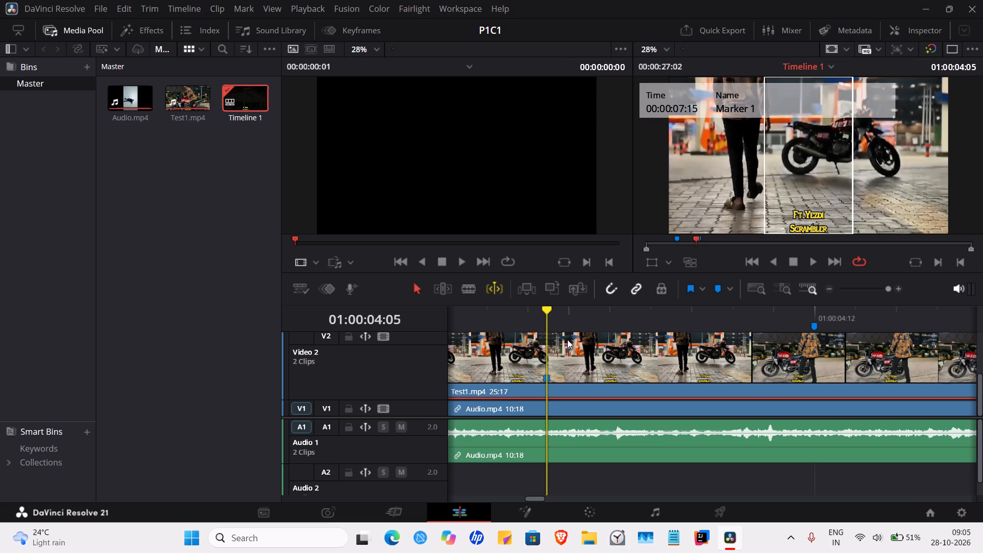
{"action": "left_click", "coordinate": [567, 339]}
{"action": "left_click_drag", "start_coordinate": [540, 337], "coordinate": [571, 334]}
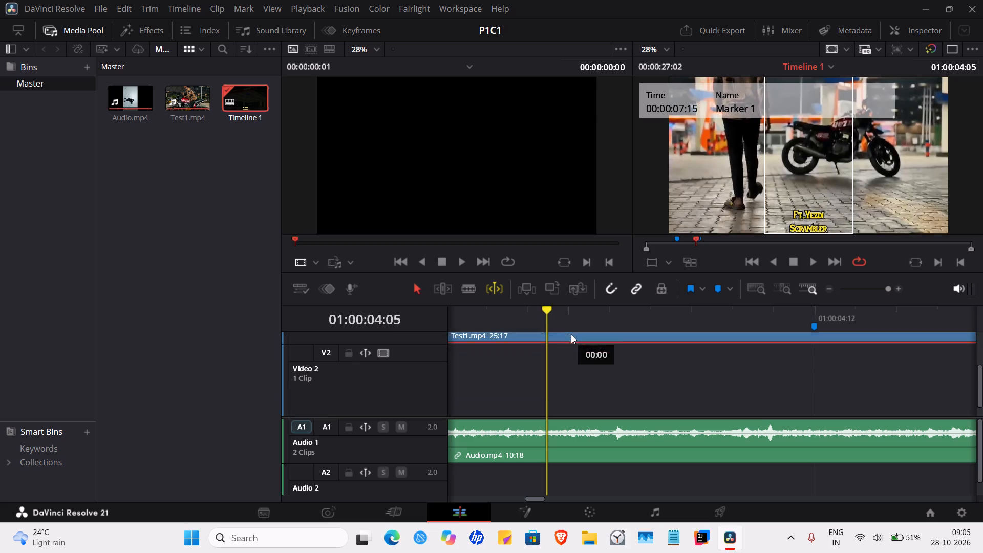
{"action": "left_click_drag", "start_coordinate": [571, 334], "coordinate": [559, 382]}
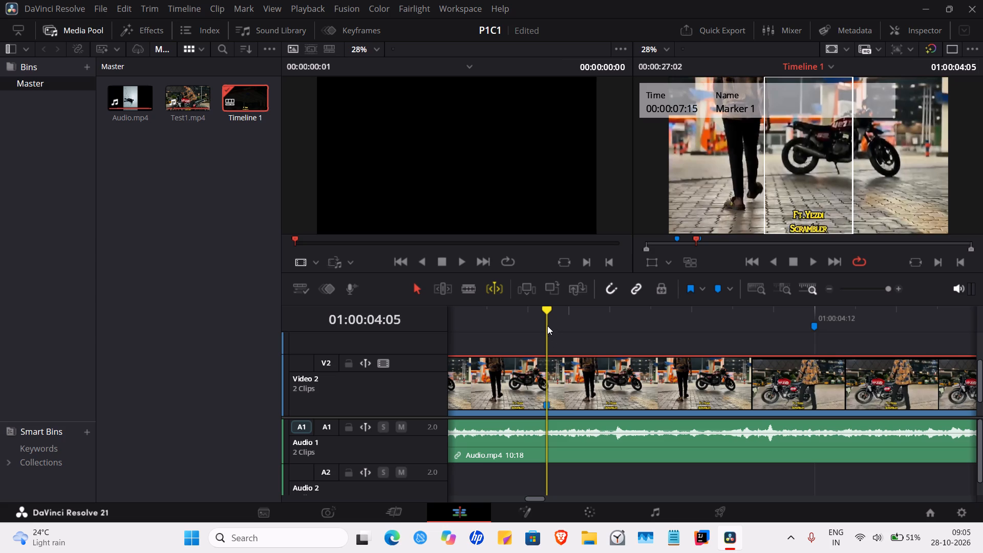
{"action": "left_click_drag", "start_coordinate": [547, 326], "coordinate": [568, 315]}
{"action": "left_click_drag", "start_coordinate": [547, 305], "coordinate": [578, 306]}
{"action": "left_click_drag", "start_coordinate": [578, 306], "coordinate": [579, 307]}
Play the timeline from the new clip marker to about 01:00:08:03, checking the motorcycle shots against the audio.
{"action": "left_click", "coordinate": [809, 263]}
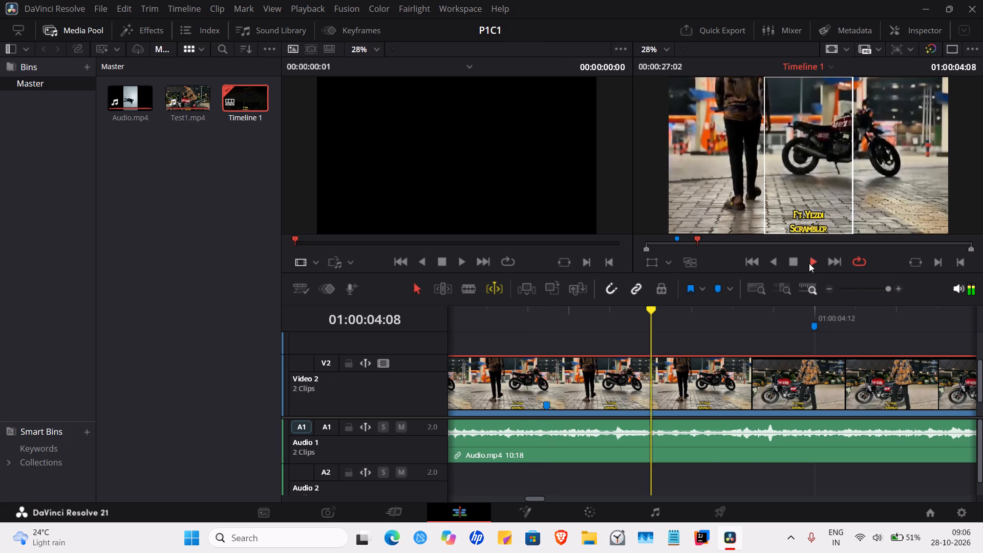
{"action": "left_click", "coordinate": [808, 262]}
{"action": "left_click", "coordinate": [803, 261]}
{"action": "left_click", "coordinate": [797, 261]}
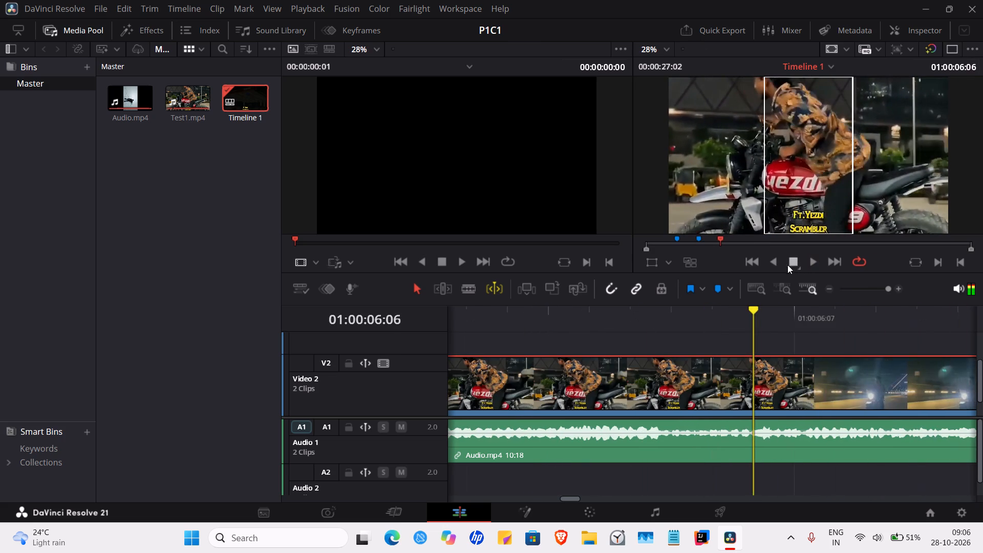
{"action": "left_click", "coordinate": [794, 258]}
{"action": "left_click", "coordinate": [818, 259]}
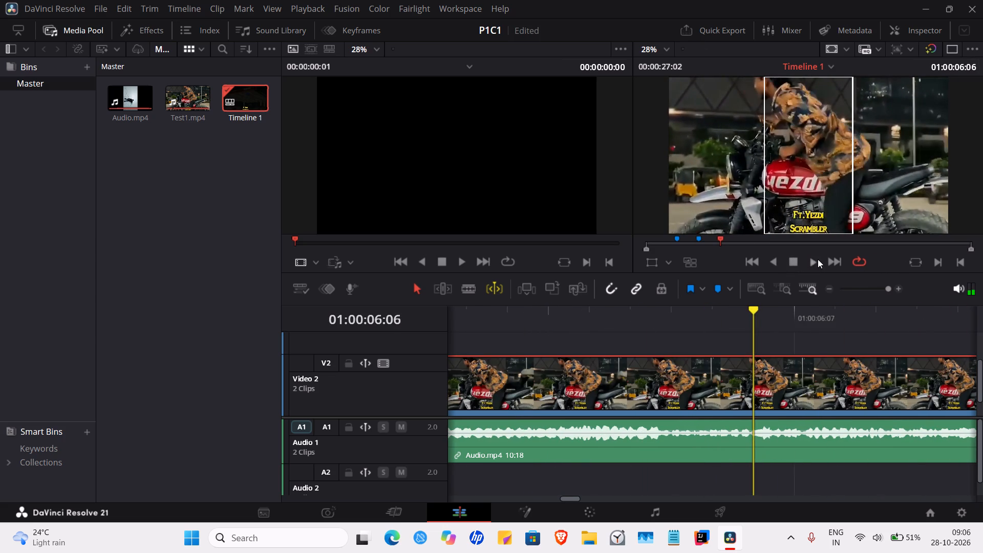
{"action": "left_click", "coordinate": [815, 262]}
{"action": "left_click", "coordinate": [793, 263]}
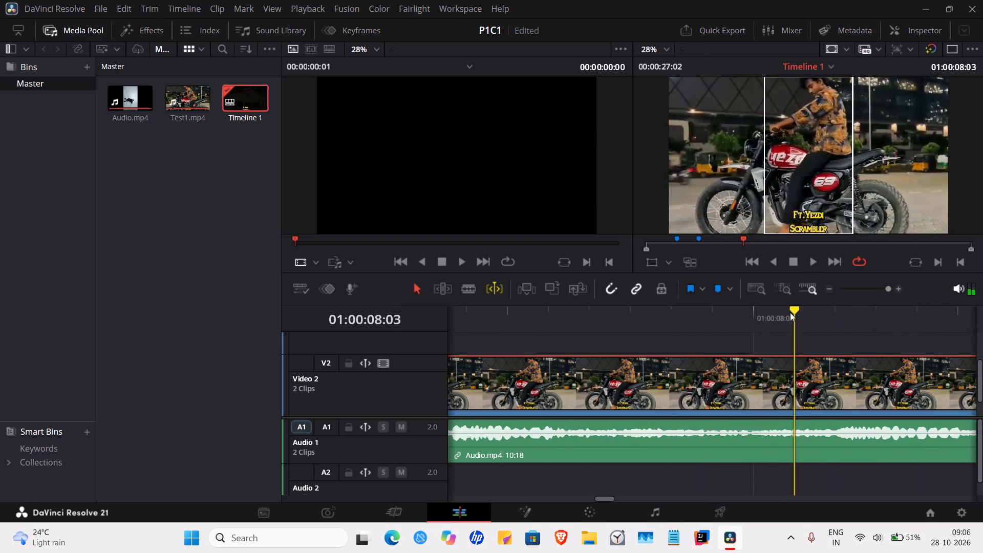
Scrub back from 01:00:08:03 to 01:00:03:01, reviewing the motorcycle and walking shots against the audio waveform.
{"action": "left_click_drag", "start_coordinate": [790, 312], "coordinate": [429, 364]}
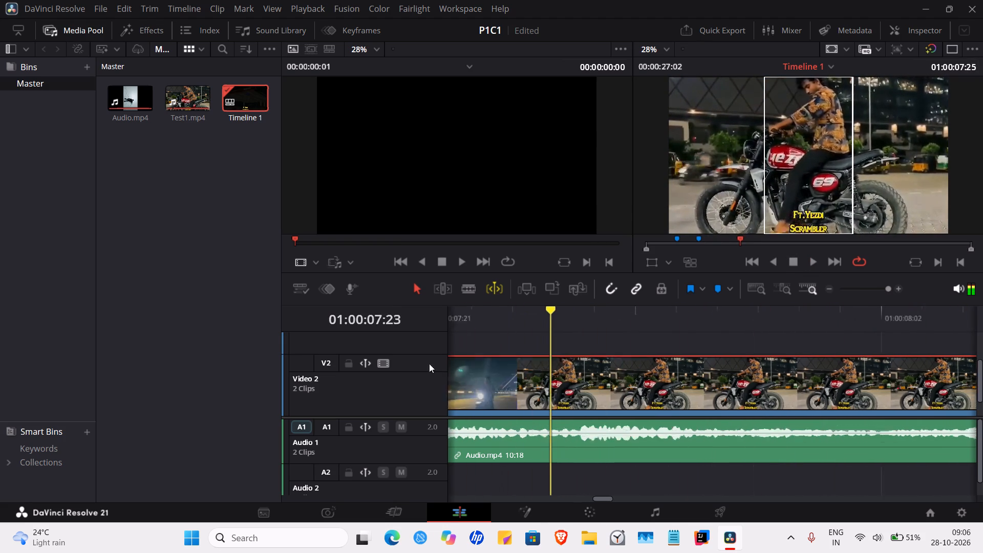
{"action": "left_click_drag", "start_coordinate": [429, 364], "coordinate": [487, 366]}
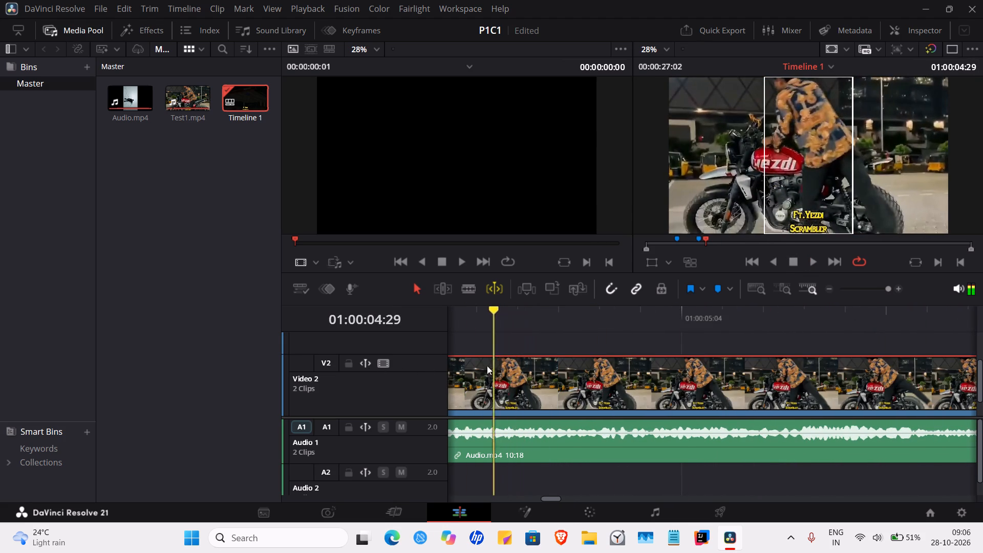
{"action": "left_click_drag", "start_coordinate": [487, 366], "coordinate": [548, 368]}
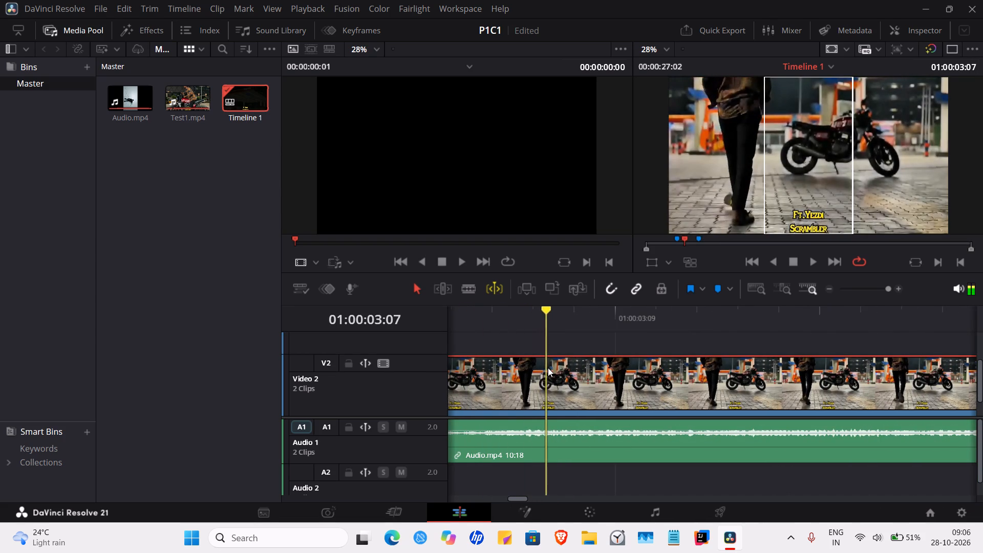
{"action": "left_click_drag", "start_coordinate": [548, 368], "coordinate": [498, 378]}
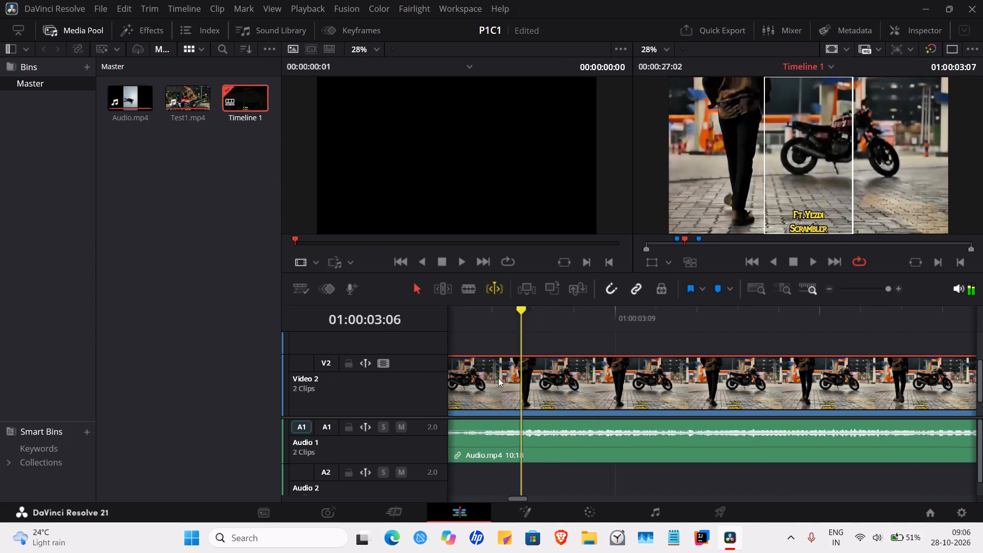
{"action": "left_click_drag", "start_coordinate": [498, 378], "coordinate": [464, 375]}
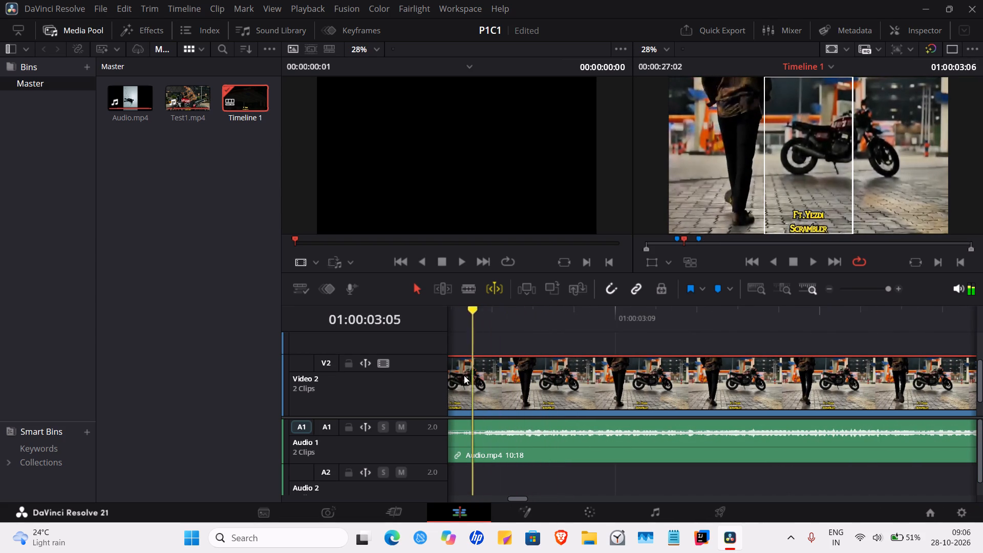
{"action": "left_click_drag", "start_coordinate": [464, 375], "coordinate": [513, 372]}
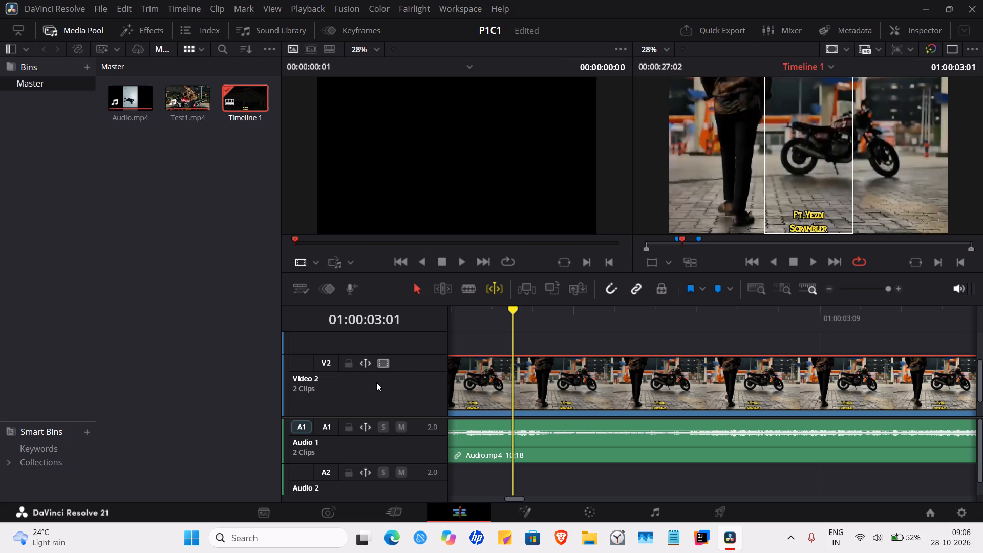
{"action": "scroll", "coordinate": [382, 384], "scroll_direction": "down", "scroll_amount": 1}
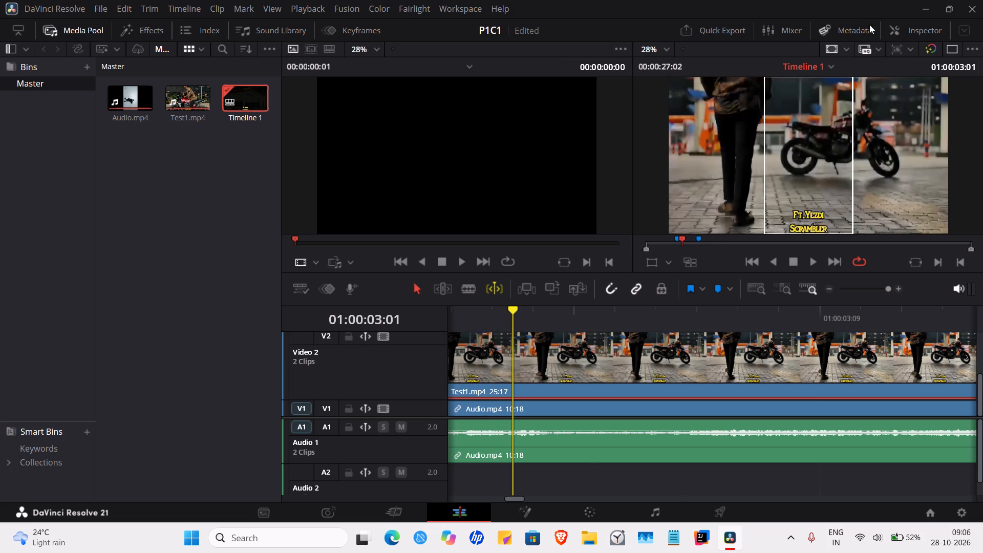
Close DaVinci Resolve.
{"action": "left_click", "coordinate": [979, 0]}
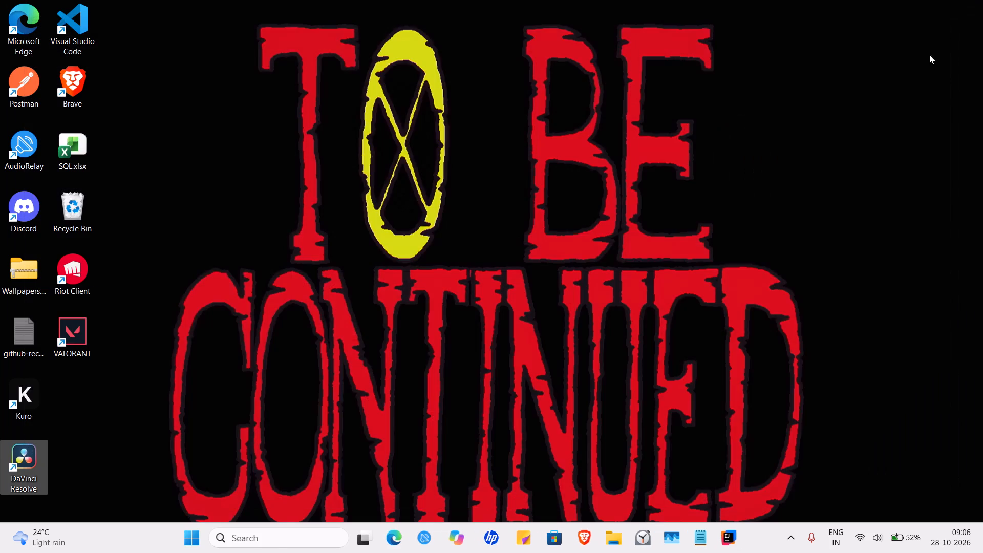
Launch Kuro from the desktop.
{"action": "double_click", "coordinate": [22, 400]}
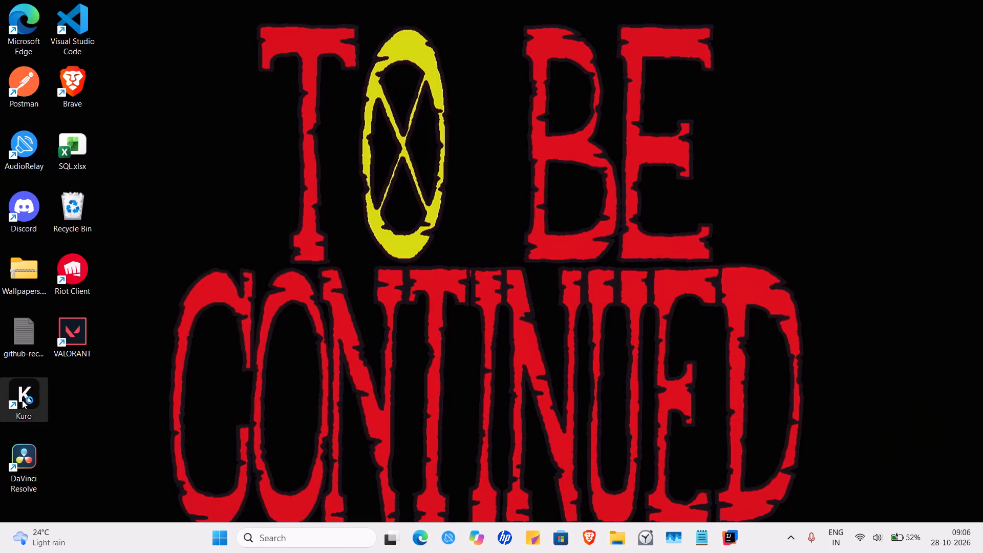